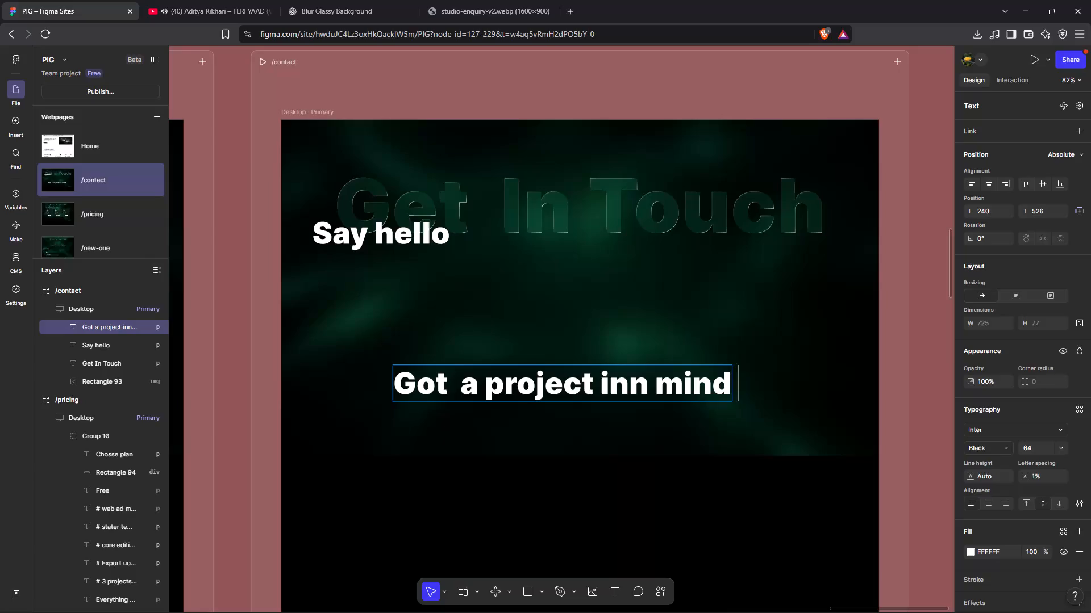
Correct "inn" to "in" in the "Got a project inn mind" text.
{"action": "key", "text": "Left"}
{"action": "key", "text": "Left"}
{"action": "key", "text": "Left"}
{"action": "key", "text": "Left"}
{"action": "key", "text": "Left"}
{"action": "key", "text": "Left"}
{"action": "key", "text": "BackSpace"}
{"action": "key", "text": "Right"}
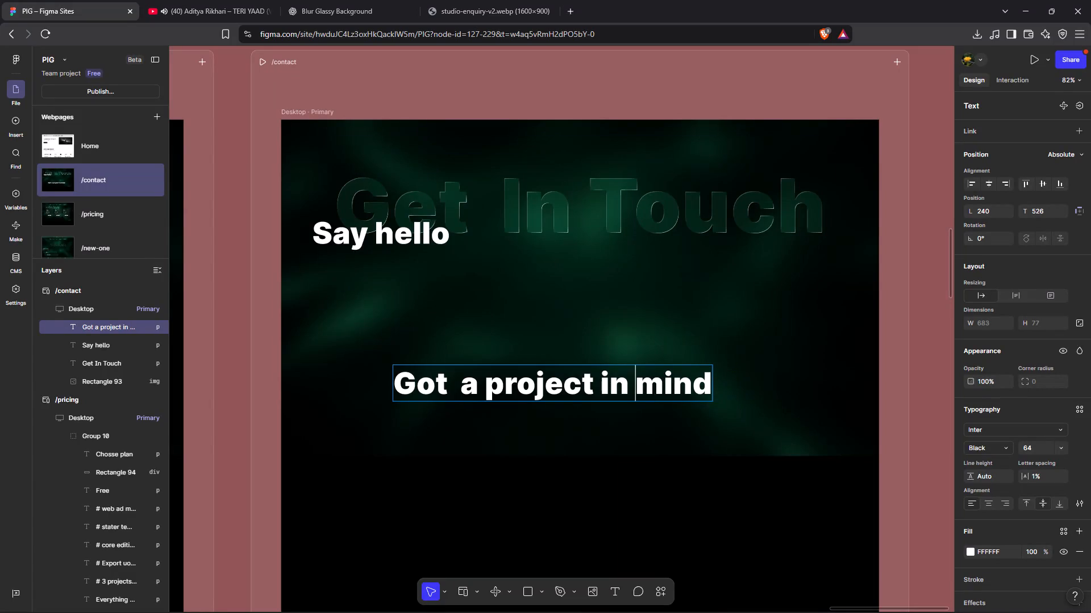
Append ", or just want to" after "mind" and start a new line below it.
{"action": "key", "text": "ctrl+Right"}
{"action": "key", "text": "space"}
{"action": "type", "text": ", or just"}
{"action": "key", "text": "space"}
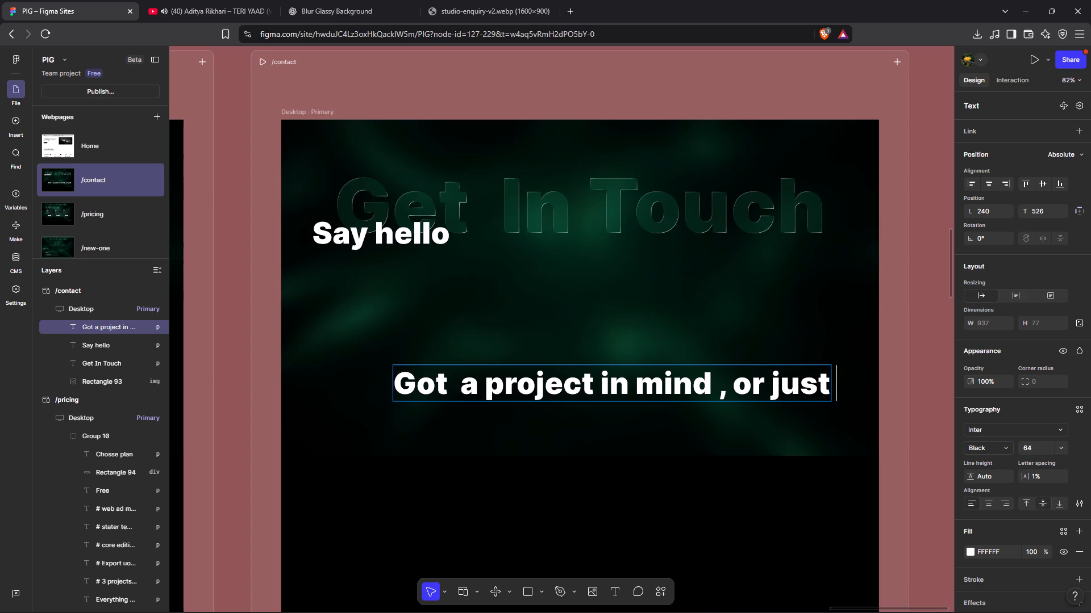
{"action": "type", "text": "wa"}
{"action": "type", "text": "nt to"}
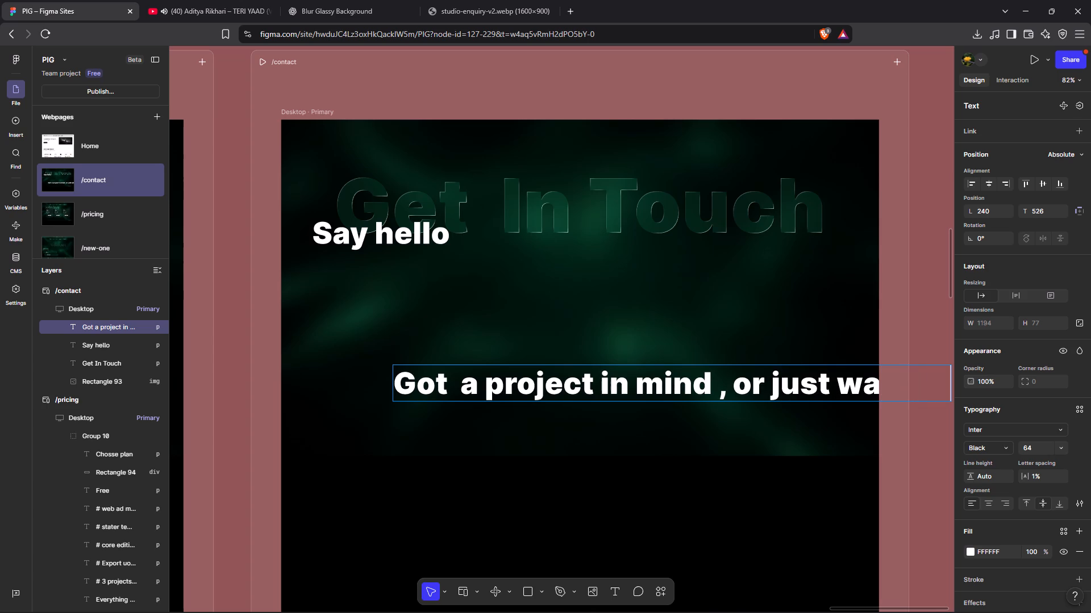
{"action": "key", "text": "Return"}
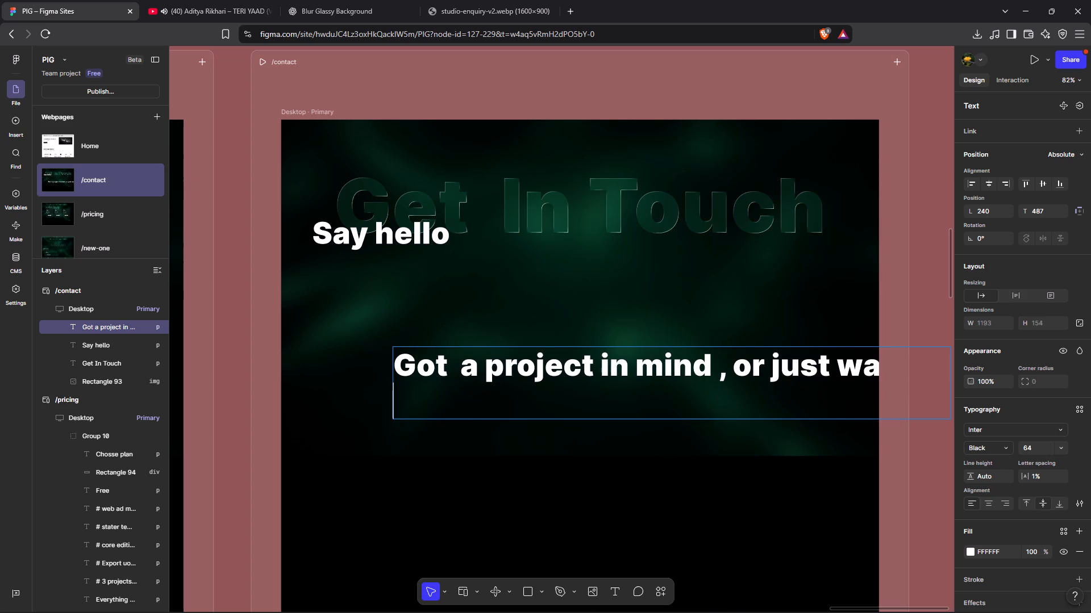
Finish editing and move the project text box within the frame, to about 20 from the right and 467 from the top.
{"action": "left_click", "coordinate": [632, 463]}
{"action": "left_click_drag", "start_coordinate": [705, 421], "coordinate": [694, 419]}
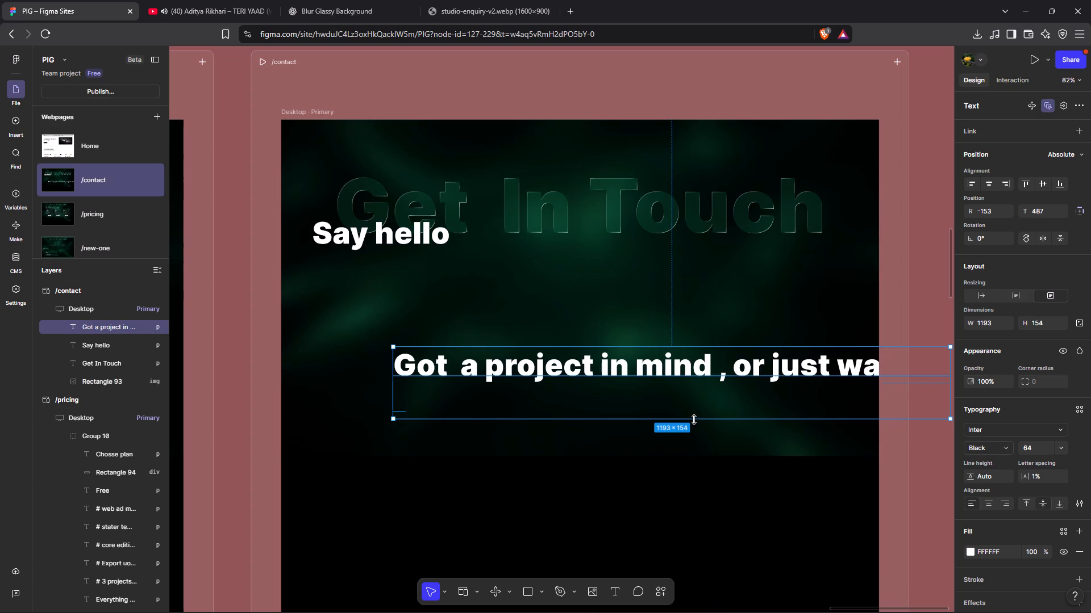
{"action": "left_click_drag", "start_coordinate": [727, 398], "coordinate": [643, 388]}
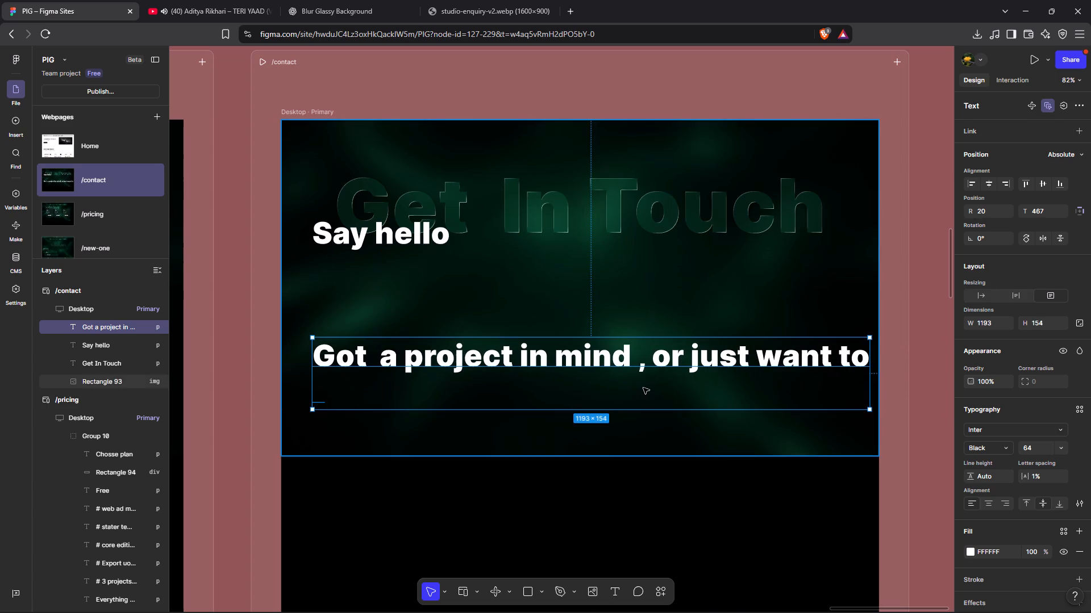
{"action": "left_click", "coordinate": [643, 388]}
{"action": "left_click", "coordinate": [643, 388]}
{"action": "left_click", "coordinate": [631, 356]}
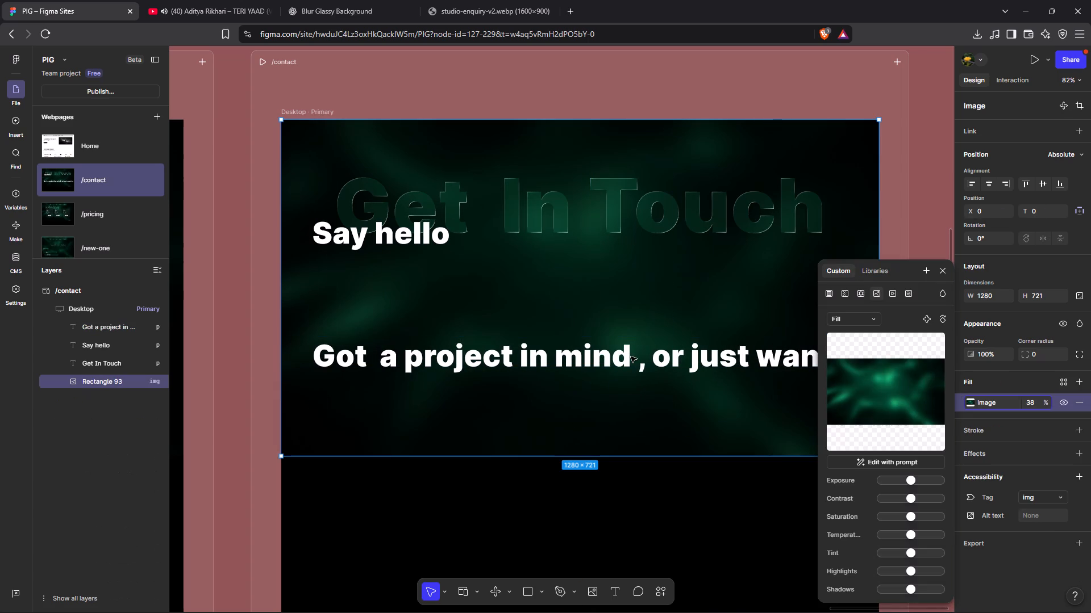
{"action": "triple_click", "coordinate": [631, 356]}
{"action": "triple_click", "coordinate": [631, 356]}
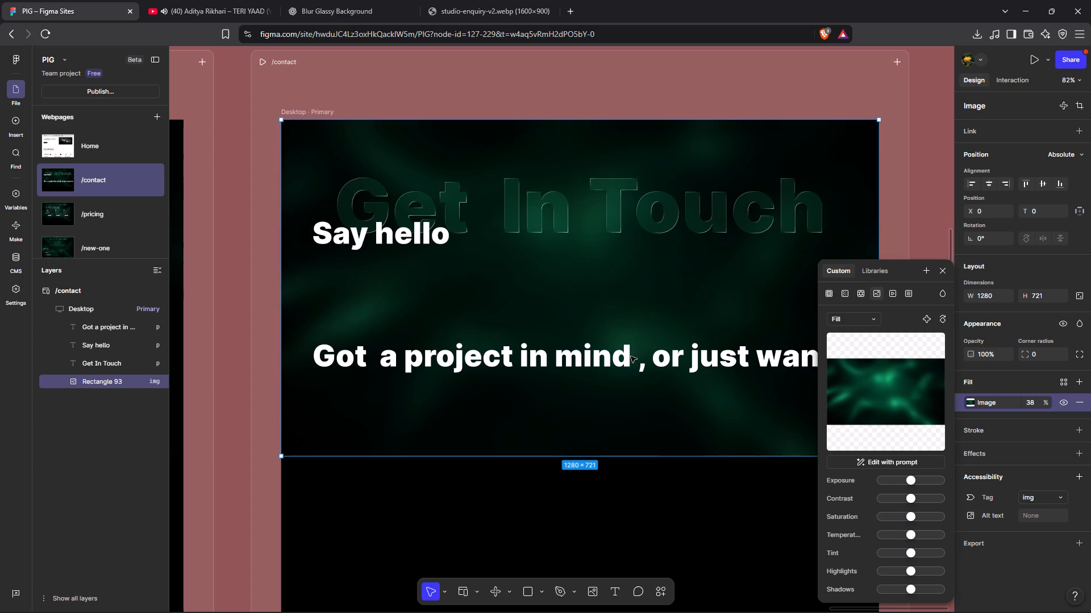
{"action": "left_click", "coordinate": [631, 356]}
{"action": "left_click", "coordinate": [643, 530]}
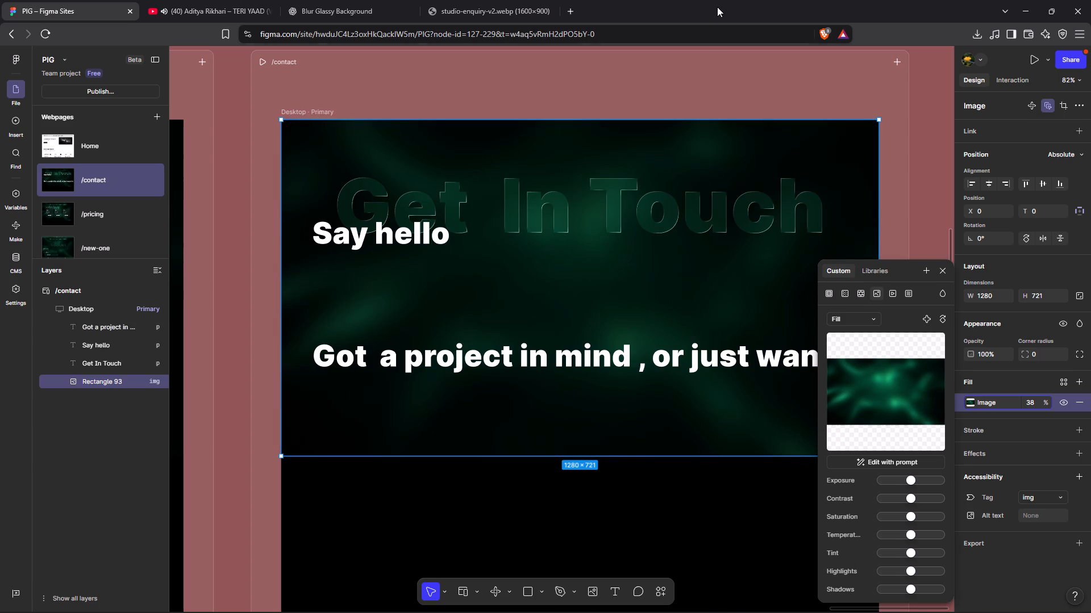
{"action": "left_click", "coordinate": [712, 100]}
Continue the project text on its second line with "sanity-checked idea before you commit".
{"action": "double_click", "coordinate": [586, 355]}
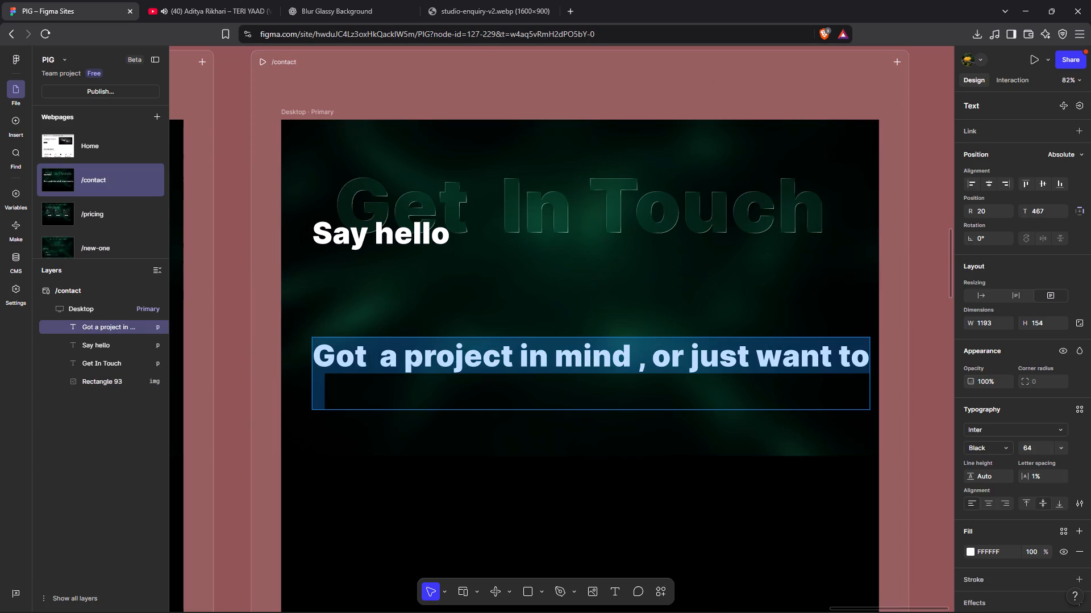
{"action": "left_click", "coordinate": [490, 404]}
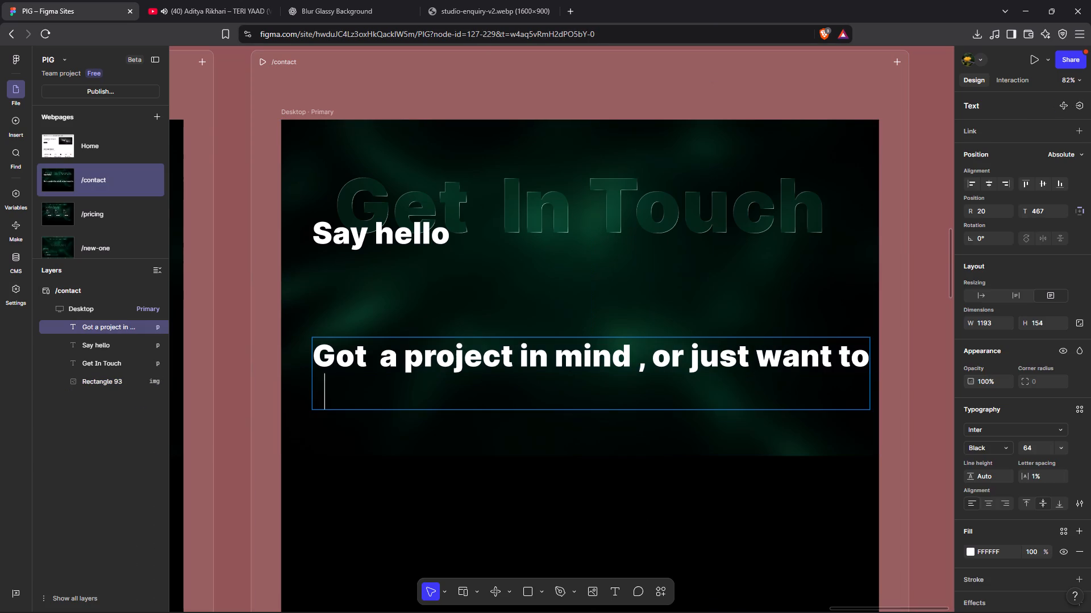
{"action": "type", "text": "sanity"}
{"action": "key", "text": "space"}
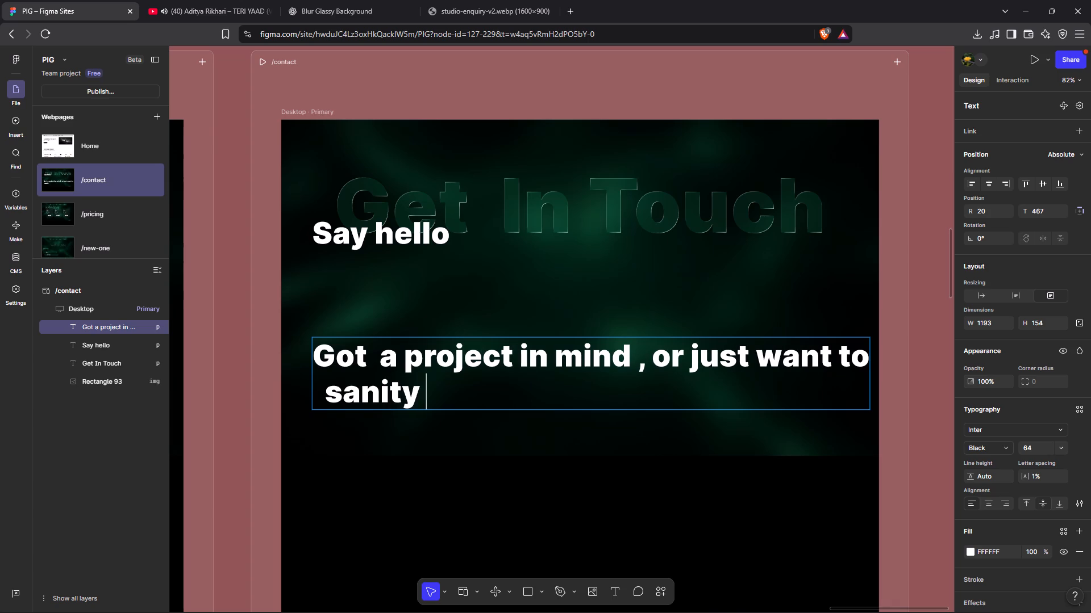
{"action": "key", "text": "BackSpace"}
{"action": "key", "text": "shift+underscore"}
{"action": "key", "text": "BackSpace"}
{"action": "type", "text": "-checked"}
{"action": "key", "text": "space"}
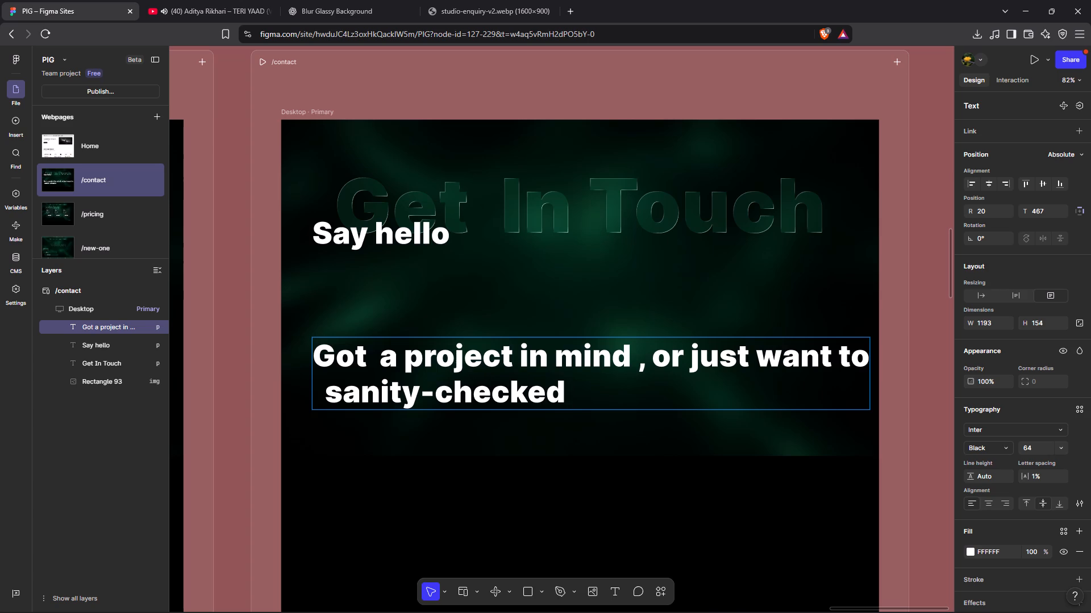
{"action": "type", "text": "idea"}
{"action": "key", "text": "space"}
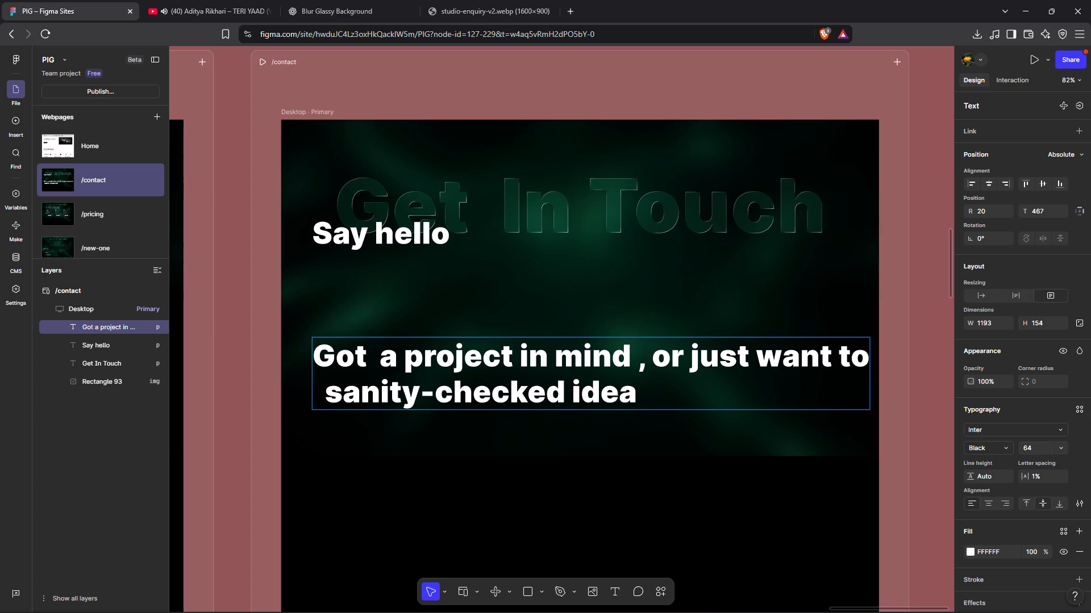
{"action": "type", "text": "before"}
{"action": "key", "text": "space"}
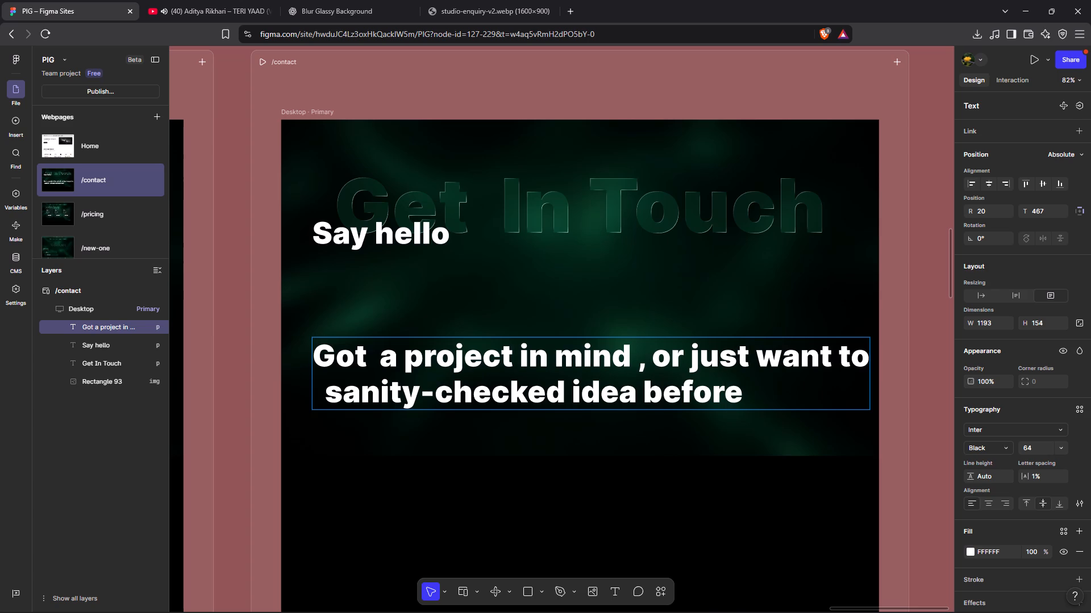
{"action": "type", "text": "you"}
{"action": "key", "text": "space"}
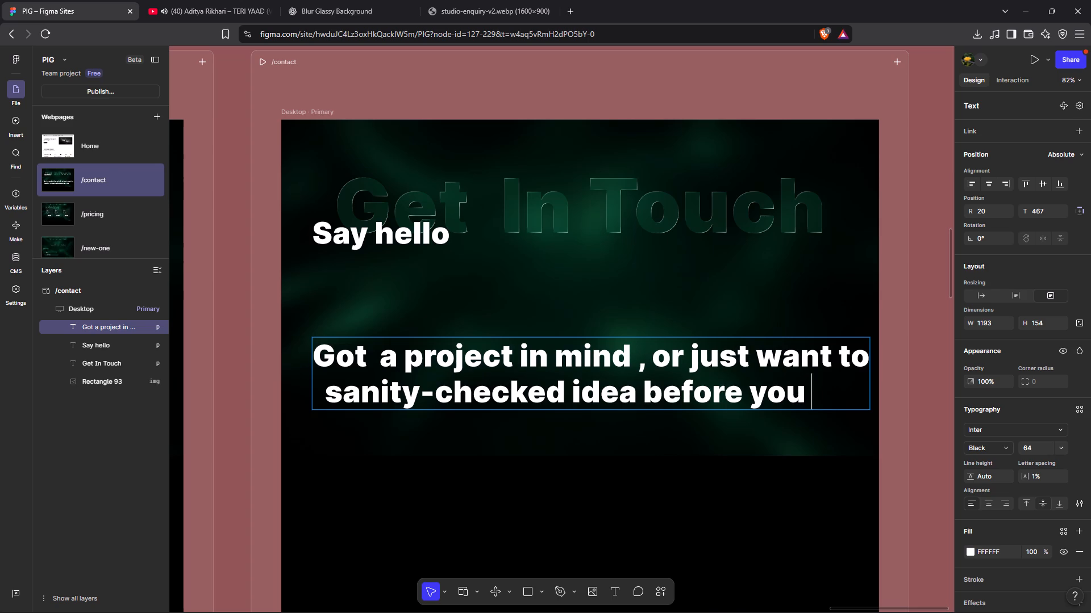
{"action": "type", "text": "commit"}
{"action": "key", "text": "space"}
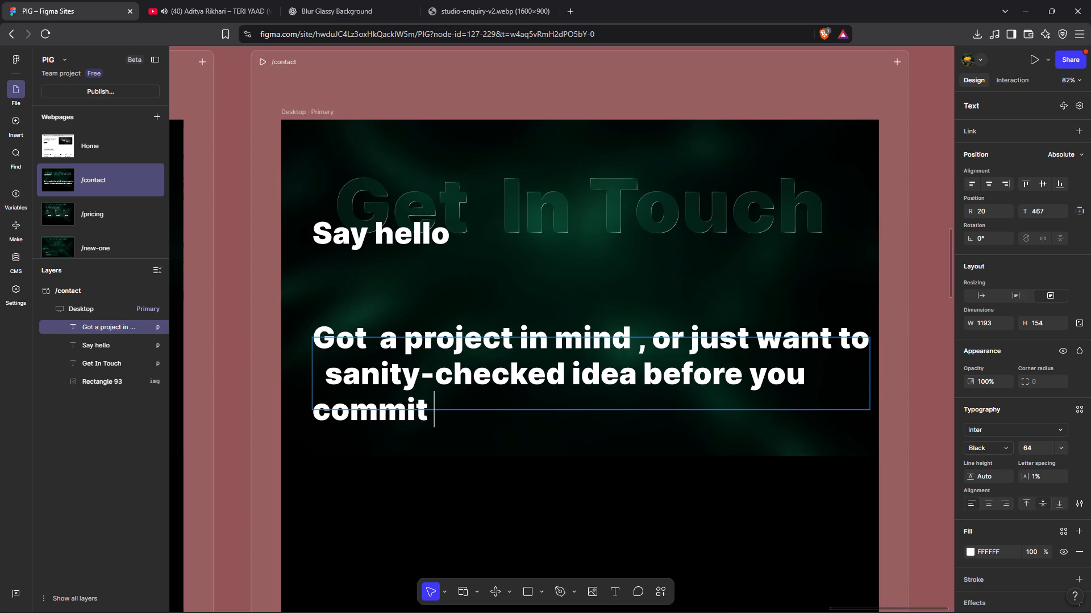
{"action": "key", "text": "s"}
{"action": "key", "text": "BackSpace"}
Add a new line to the project text reading "send? ir over".
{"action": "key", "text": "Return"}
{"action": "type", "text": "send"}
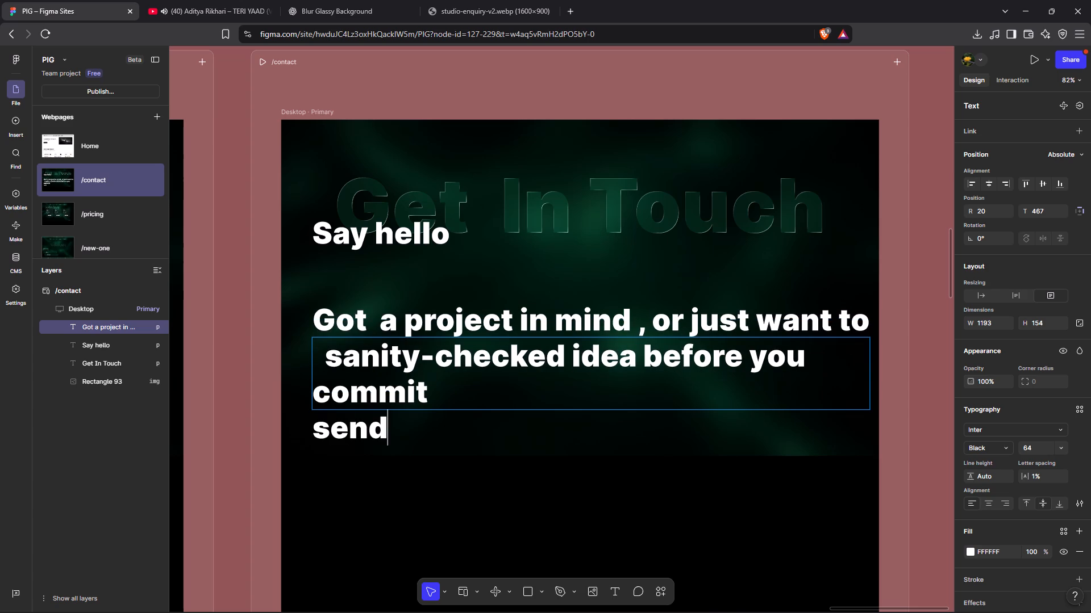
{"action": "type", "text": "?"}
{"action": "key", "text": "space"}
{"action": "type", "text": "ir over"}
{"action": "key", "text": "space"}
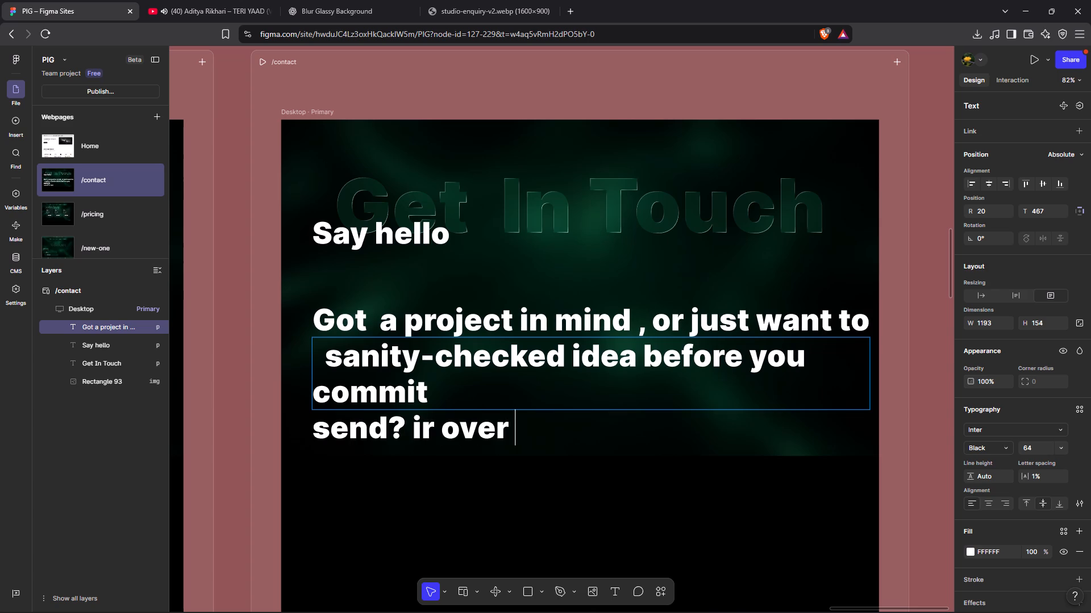
Extend the last line with ". we read everythinng that comes through this form" and finish editing the text.
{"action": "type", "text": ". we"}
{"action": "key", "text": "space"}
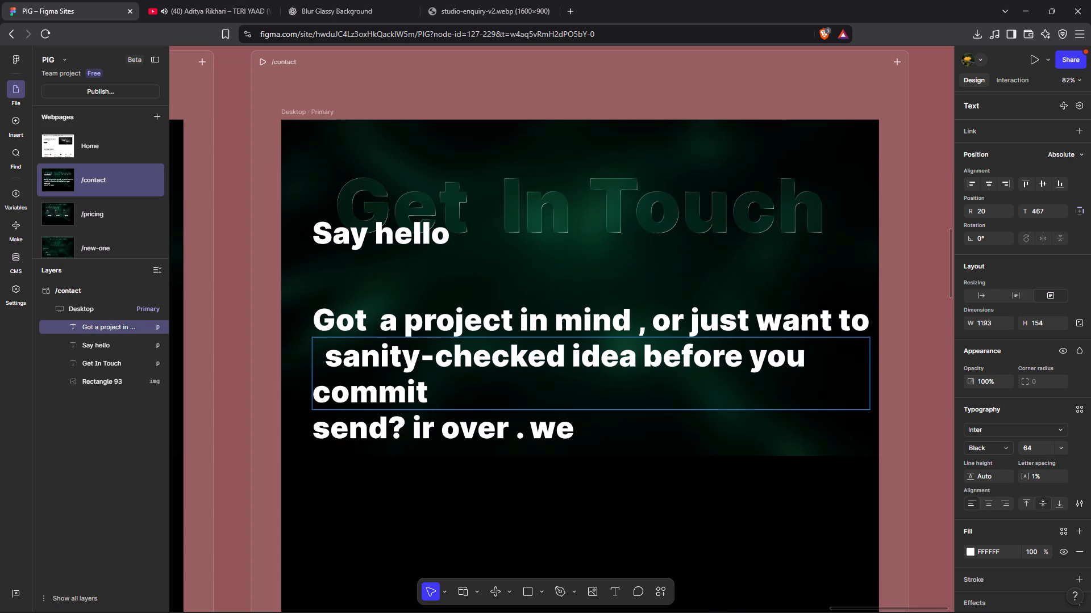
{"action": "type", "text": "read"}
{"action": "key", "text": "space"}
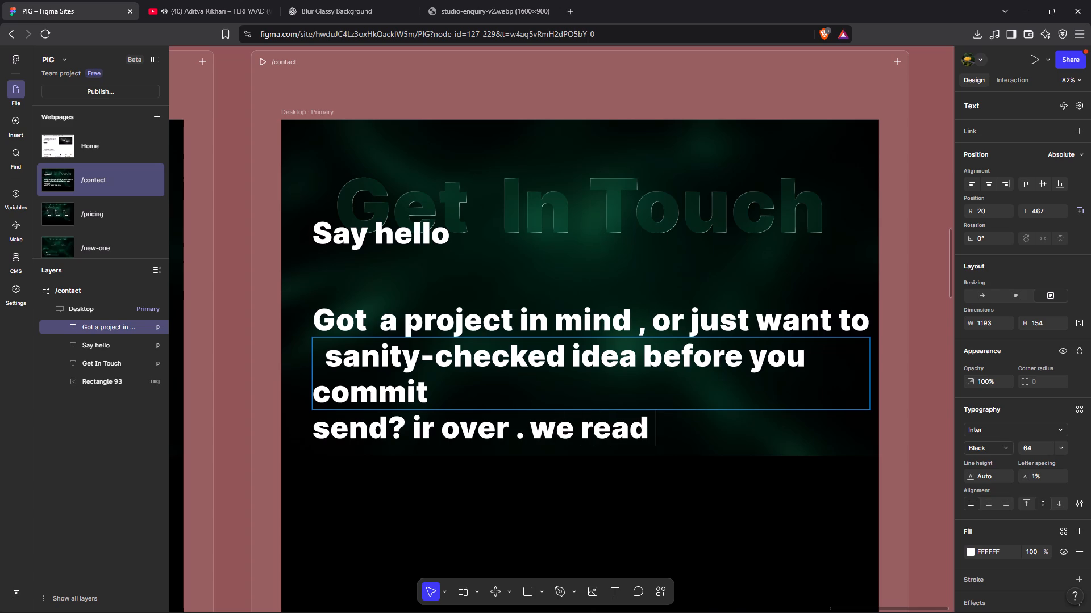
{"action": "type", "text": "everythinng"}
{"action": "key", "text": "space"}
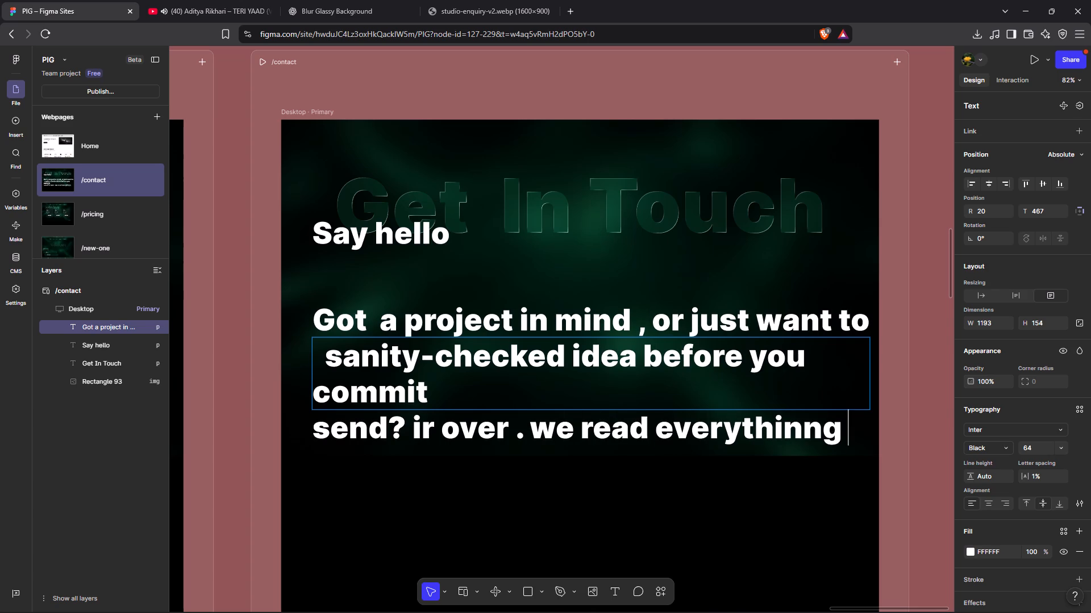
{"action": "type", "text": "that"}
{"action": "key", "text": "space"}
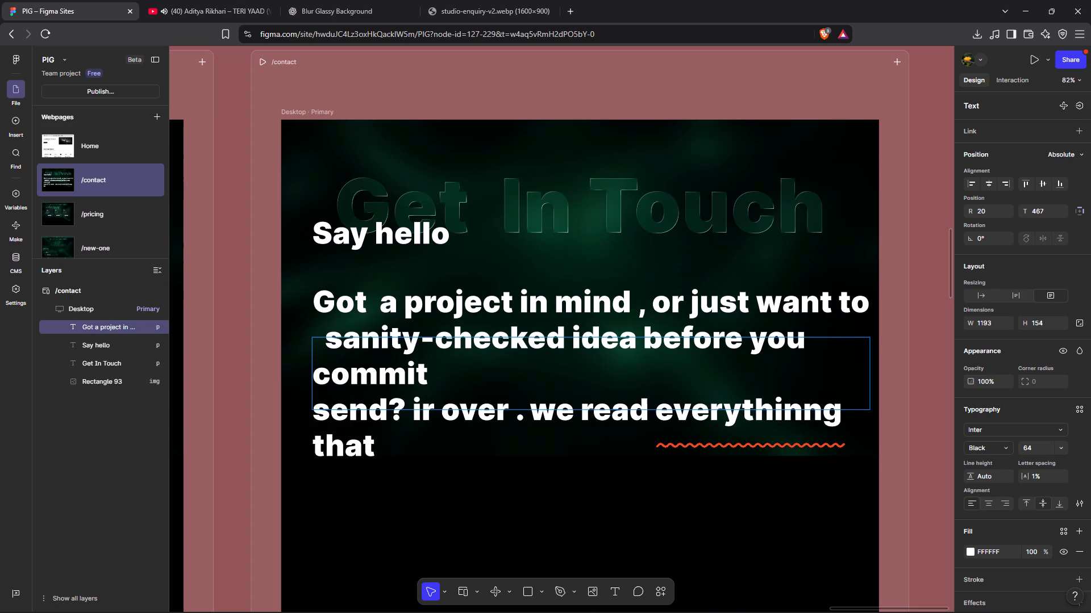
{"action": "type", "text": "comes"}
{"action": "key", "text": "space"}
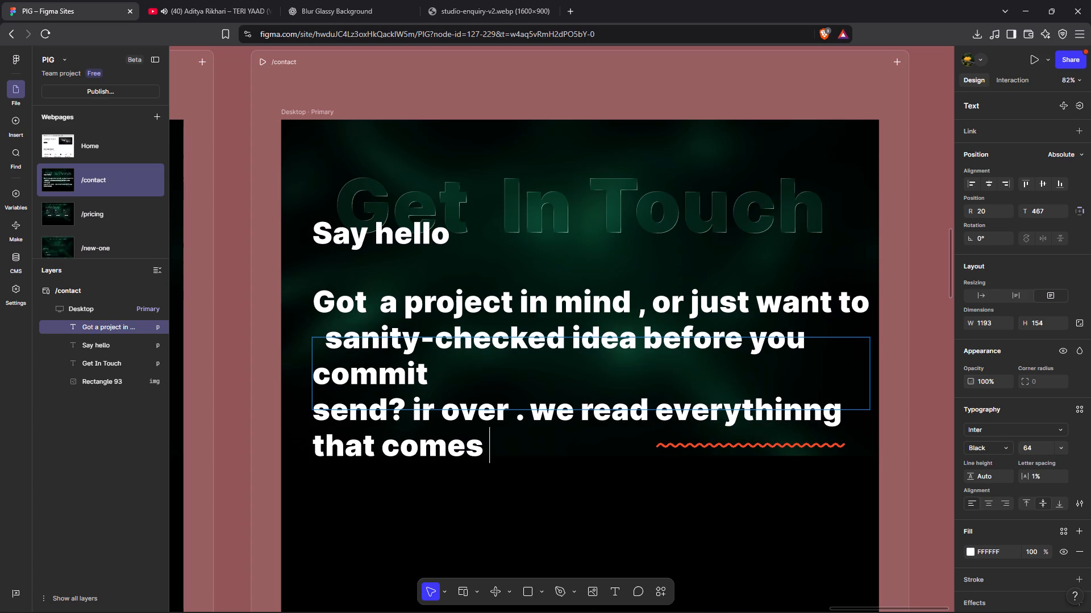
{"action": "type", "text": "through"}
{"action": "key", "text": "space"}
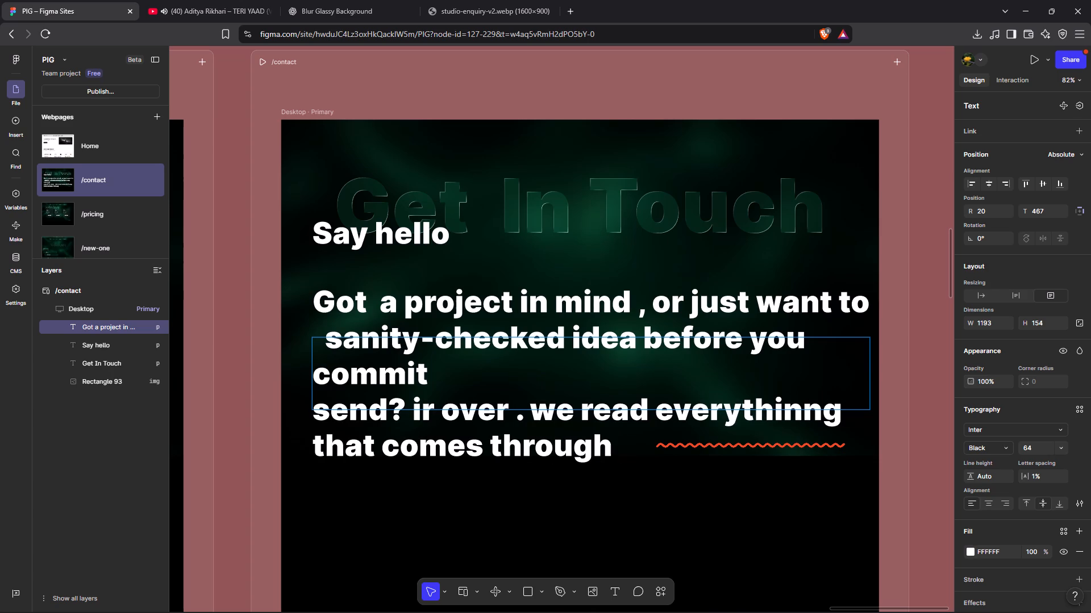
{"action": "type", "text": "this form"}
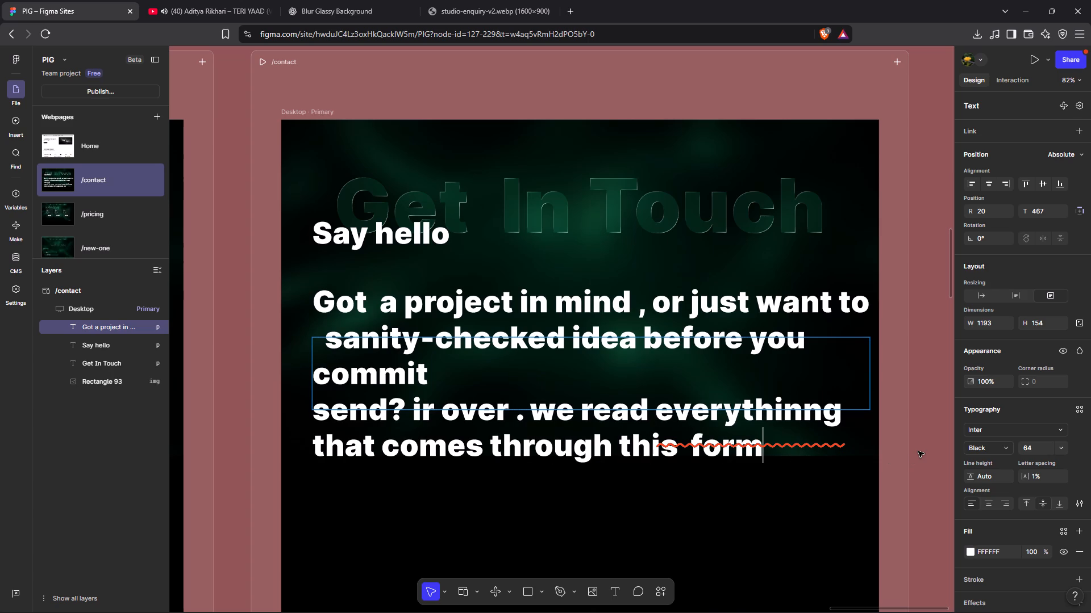
{"action": "left_click", "coordinate": [918, 451]}
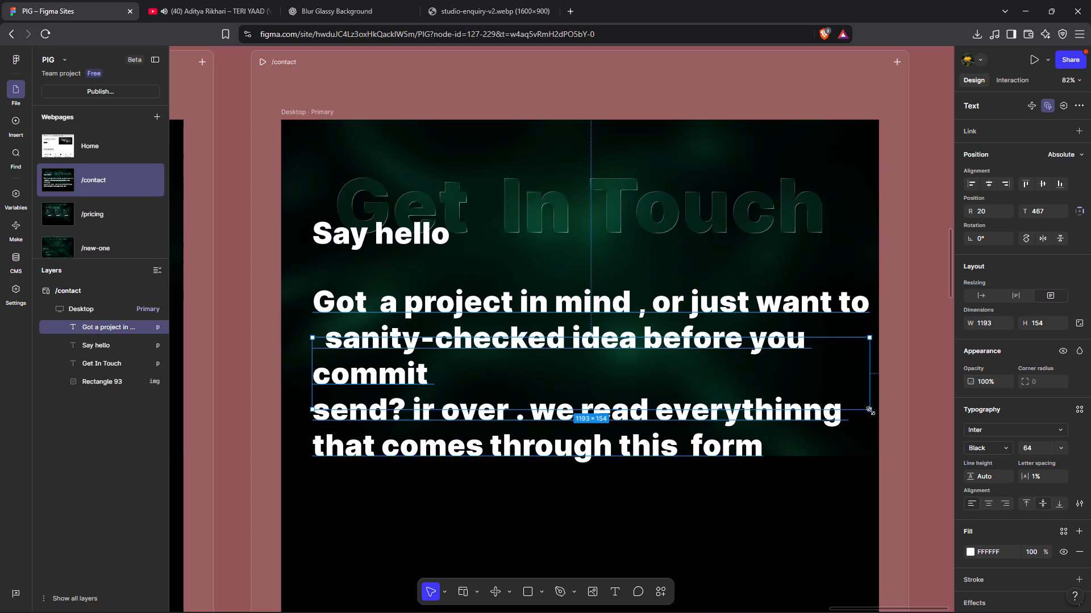
Enlarge the project text box to about 1183 × 553 so that it encloses all its lines.
{"action": "left_click_drag", "start_coordinate": [871, 411], "coordinate": [865, 486]}
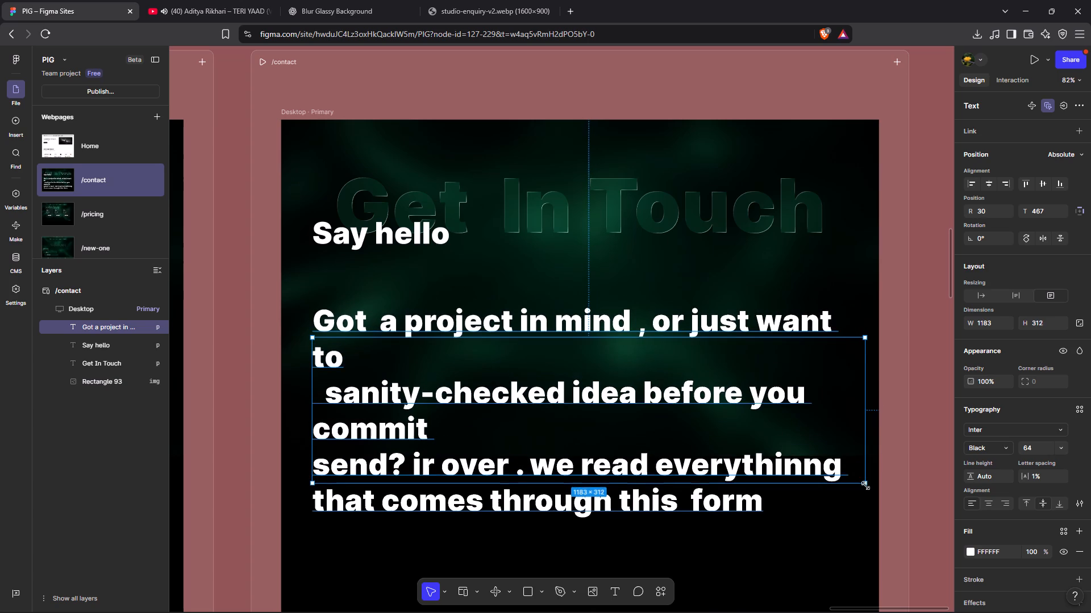
{"action": "left_click_drag", "start_coordinate": [865, 486], "coordinate": [865, 595]}
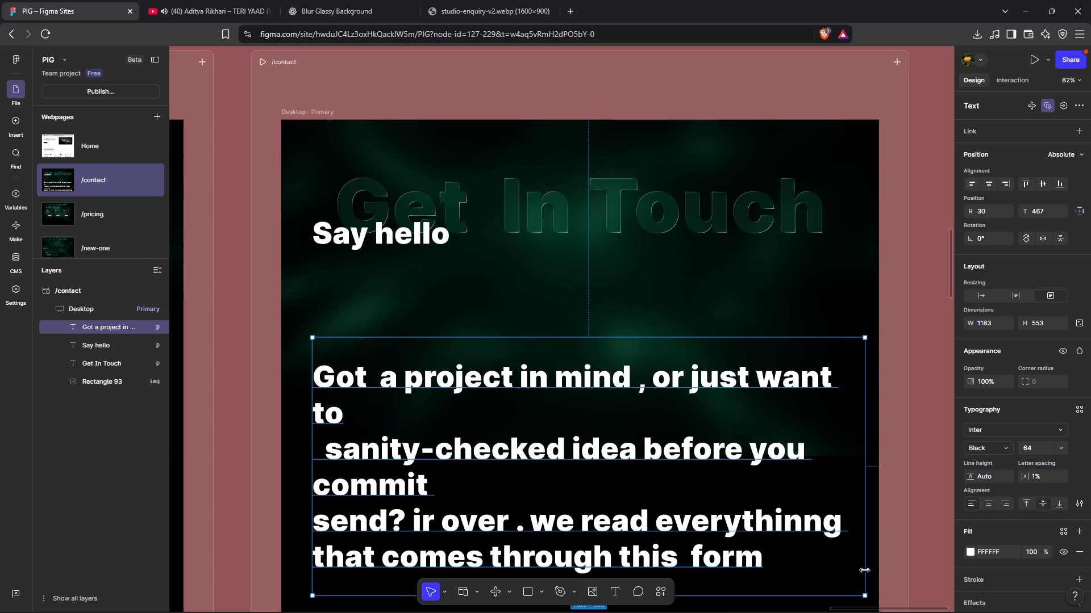
Set the project paragraph's font size to 20 and its weight to Light.
{"action": "left_click", "coordinate": [1063, 450]}
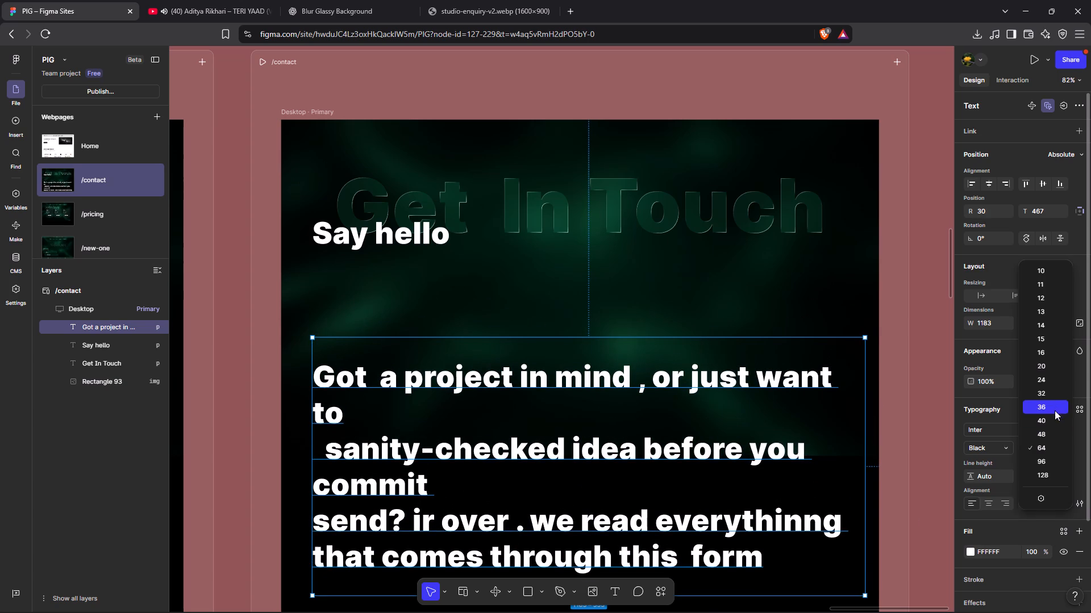
{"action": "left_click", "coordinate": [1039, 368]}
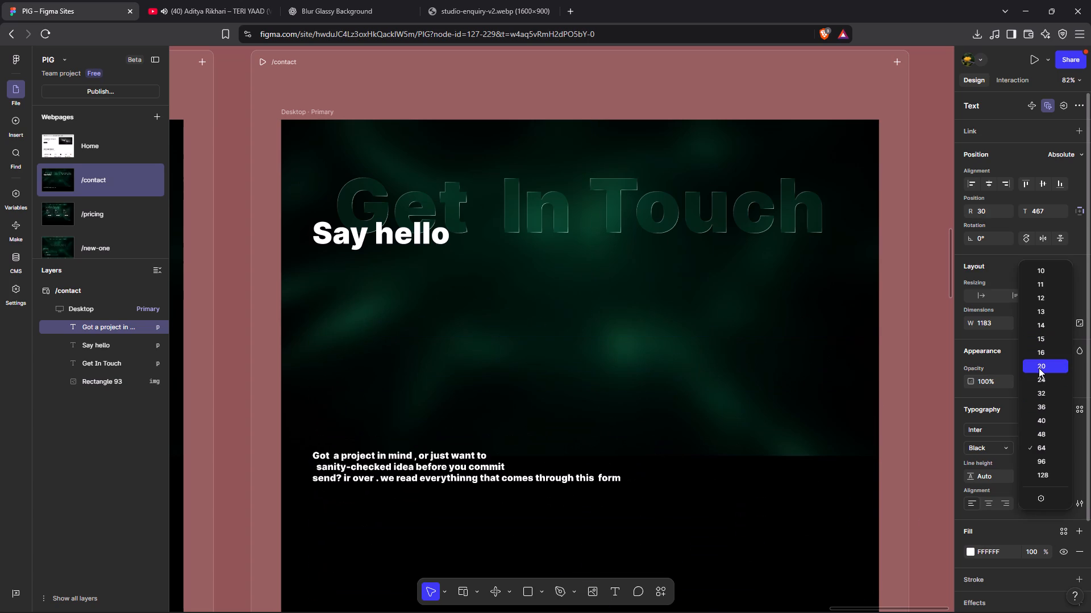
{"action": "left_click", "coordinate": [1007, 446]}
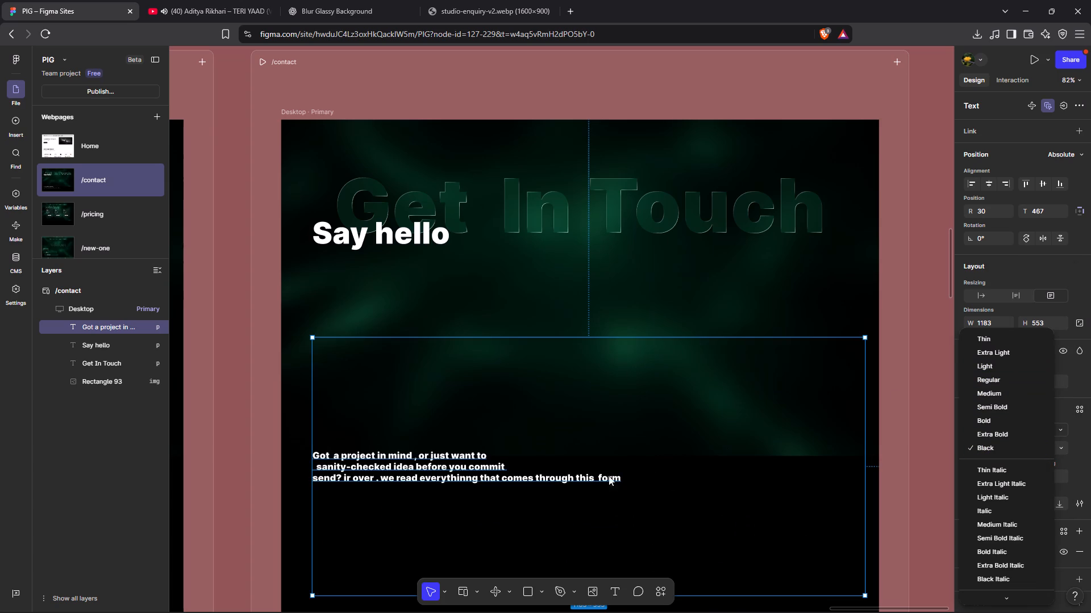
{"action": "left_click", "coordinate": [592, 469]}
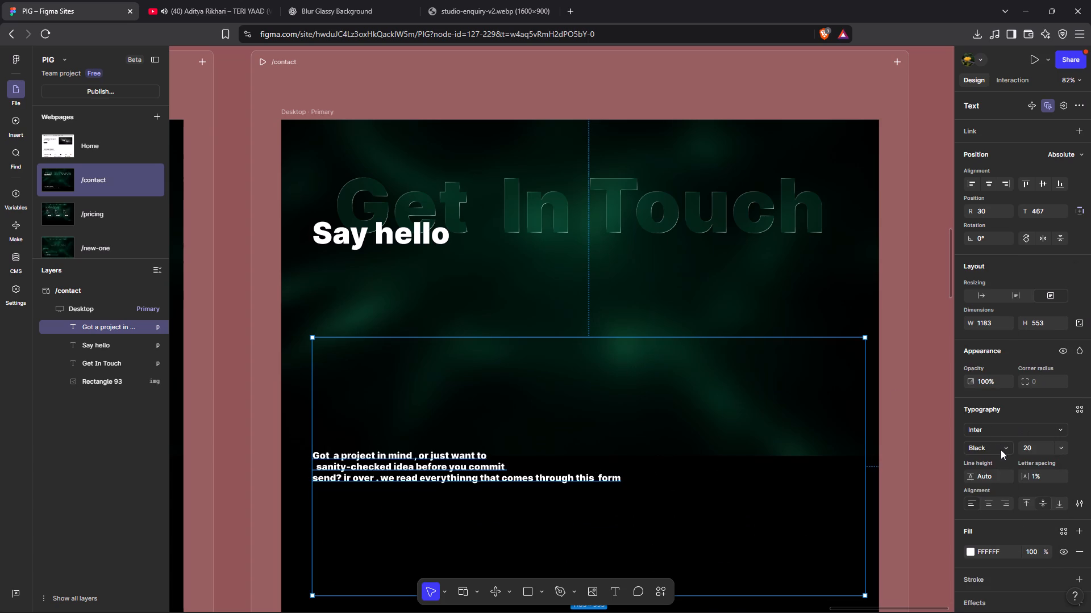
{"action": "left_click", "coordinate": [1001, 450]}
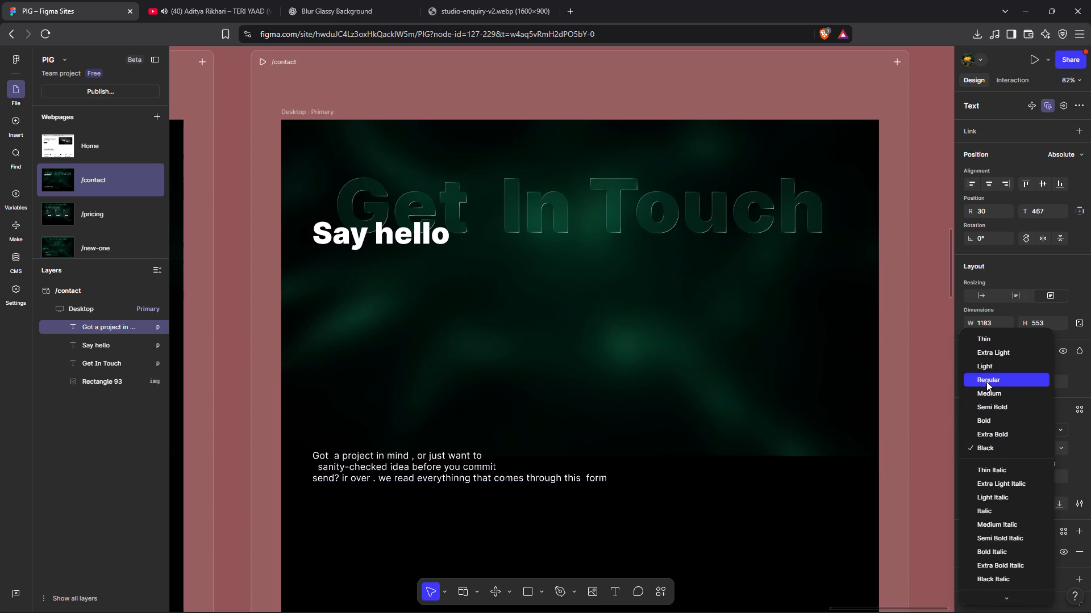
{"action": "left_click", "coordinate": [982, 369]}
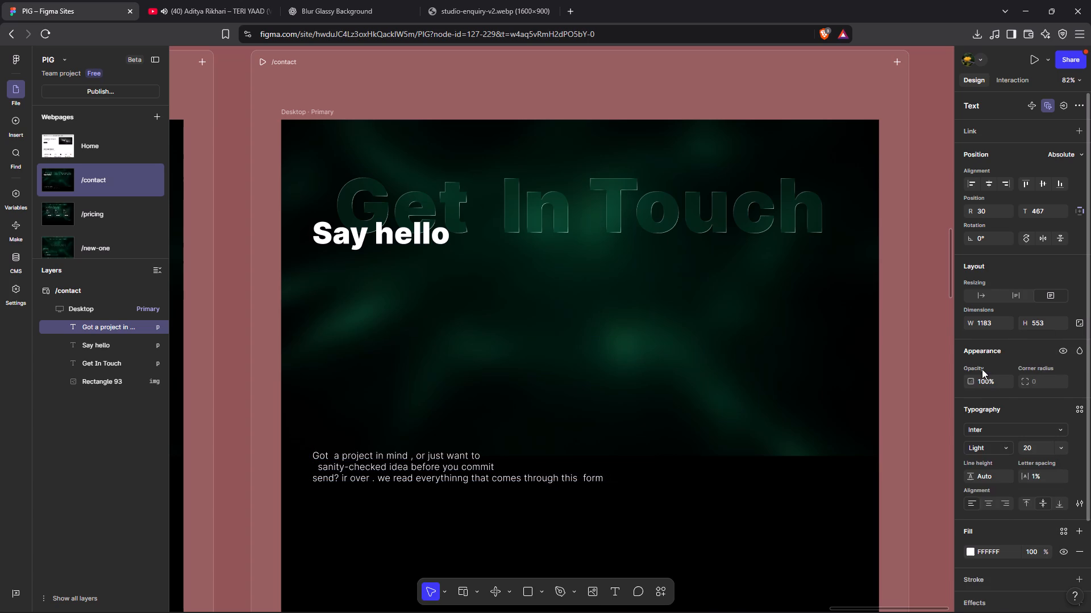
Shrink the project paragraph's text box to about 467 × 170, so that it fits closely around the smaller text.
{"action": "left_click", "coordinate": [478, 472]}
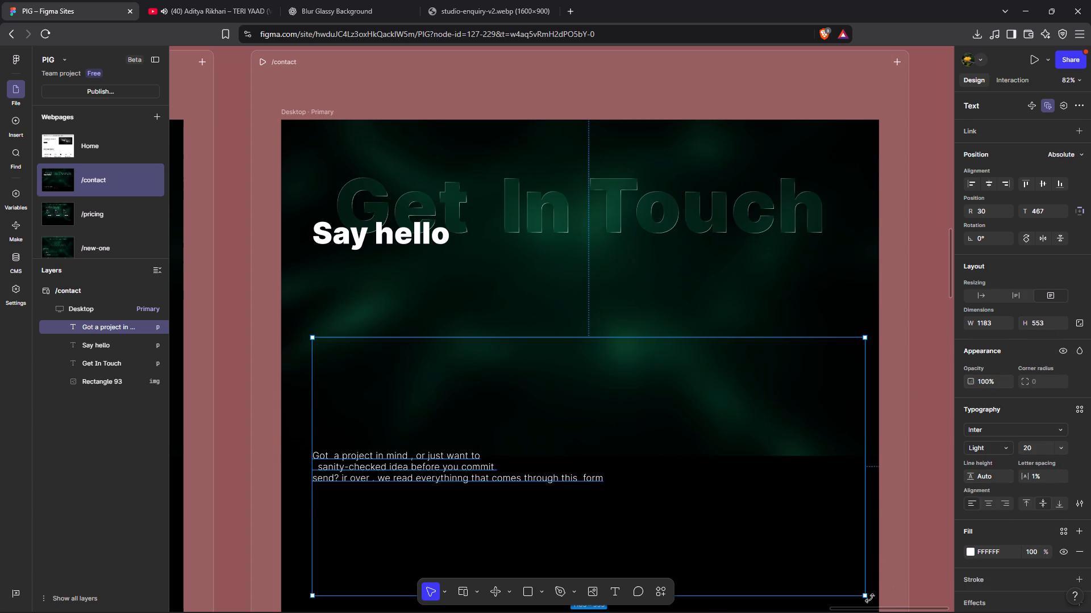
{"action": "left_click_drag", "start_coordinate": [868, 598], "coordinate": [614, 392]}
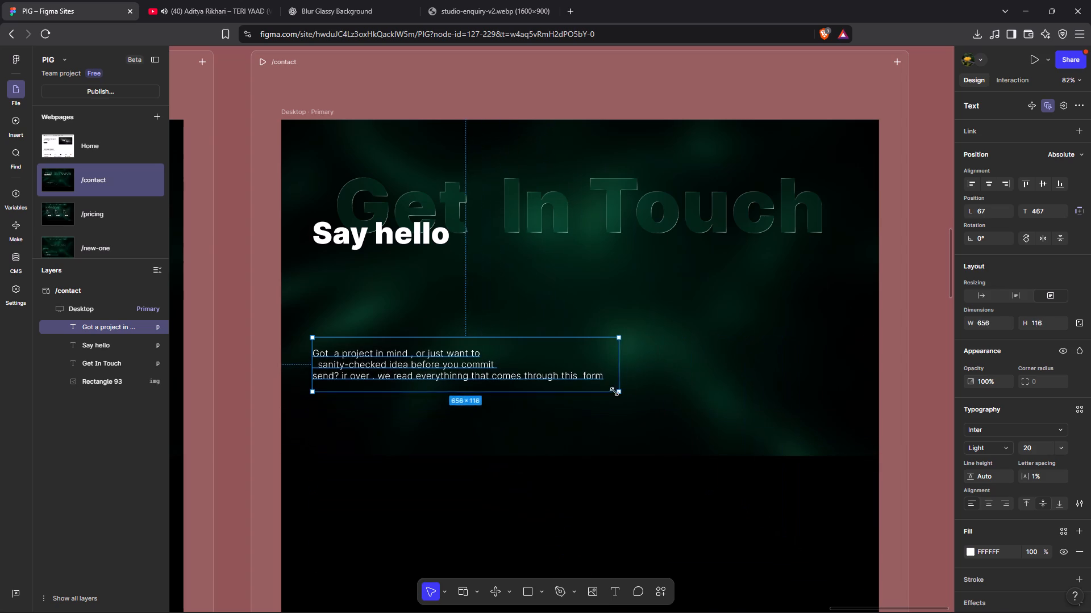
{"action": "left_click_drag", "start_coordinate": [614, 392], "coordinate": [531, 417]}
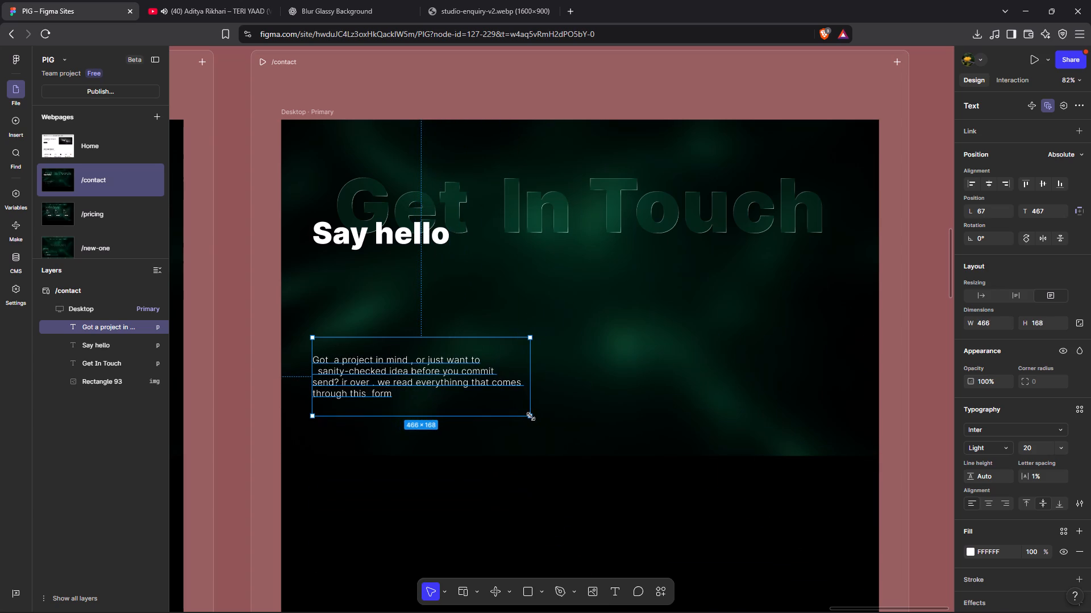
Remove the leading spaces before "sanity-checked" so the paragraph's second line starts flush left.
{"action": "left_click", "coordinate": [373, 375]}
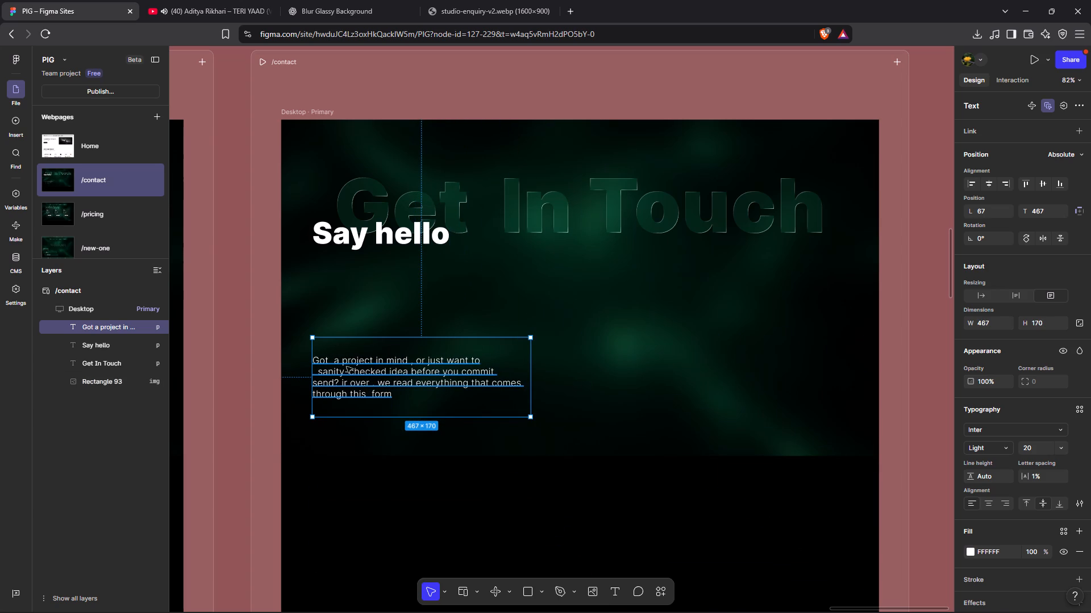
{"action": "left_click", "coordinate": [982, 502]}
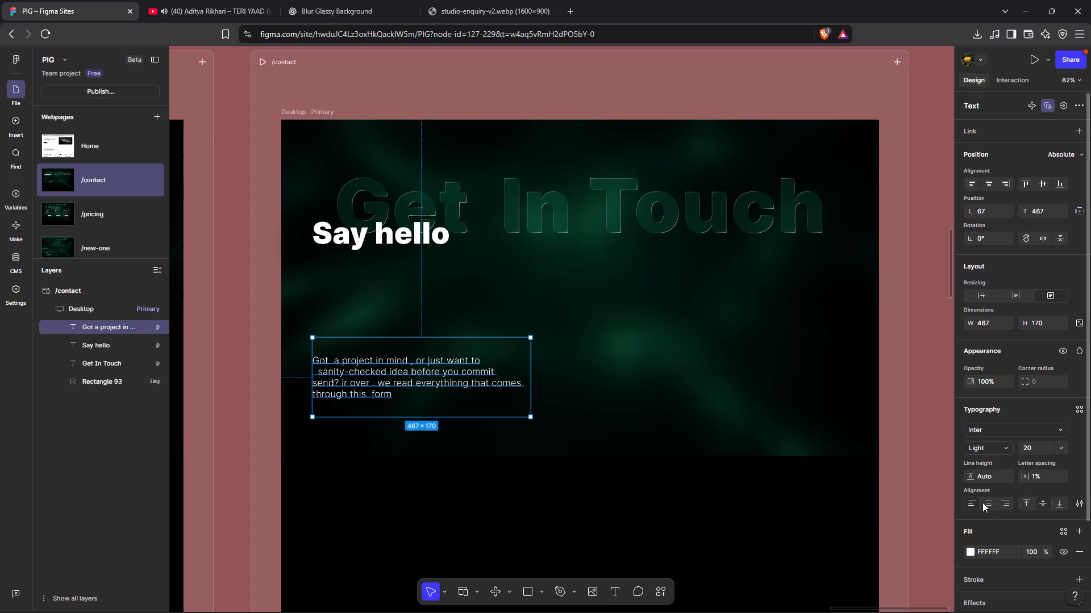
{"action": "left_click", "coordinate": [977, 503]}
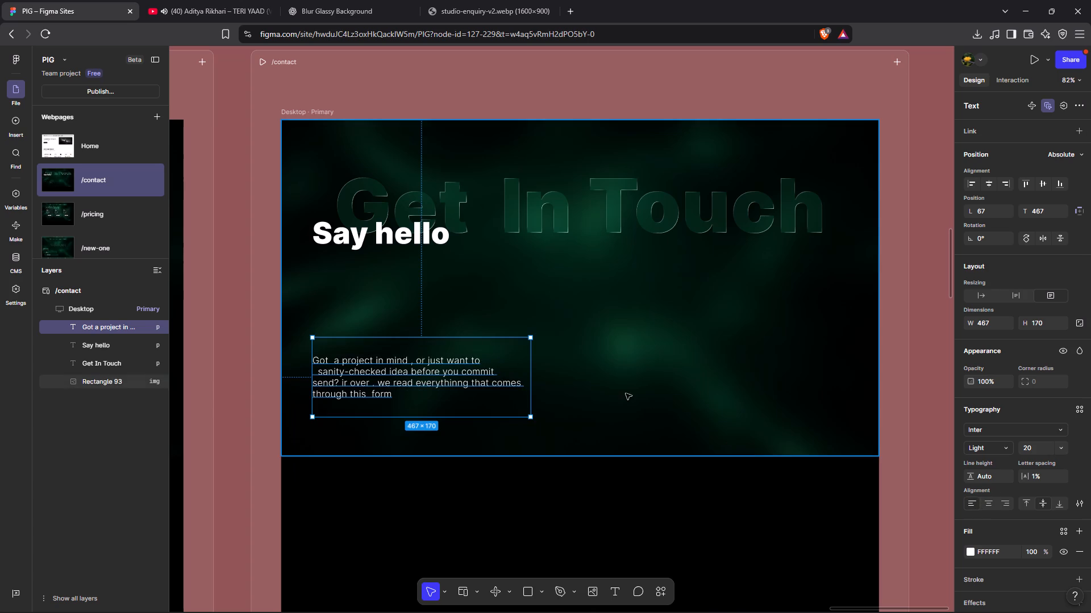
{"action": "left_click", "coordinate": [366, 378]}
{"action": "double_click", "coordinate": [317, 370]}
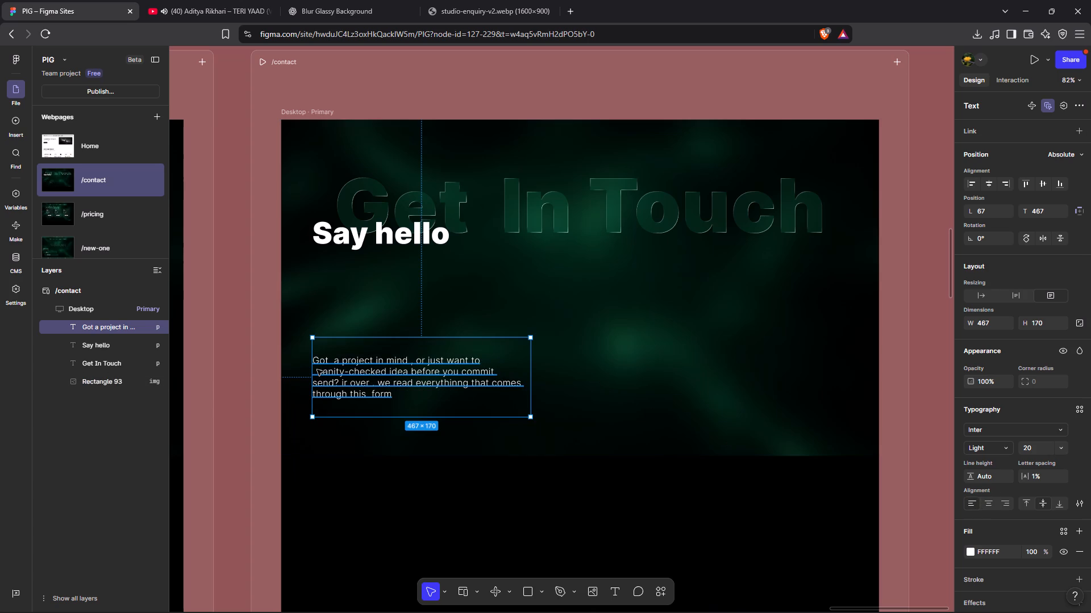
{"action": "left_click", "coordinate": [317, 370]}
{"action": "key", "text": "BackSpace"}
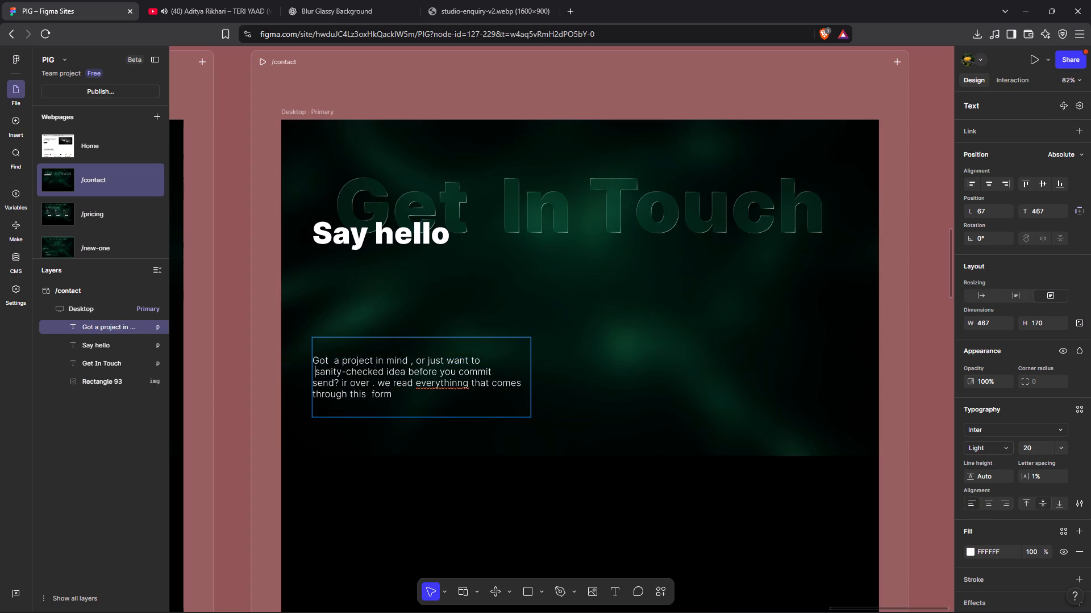
{"action": "left_click", "coordinate": [392, 542]}
{"action": "double_click", "coordinate": [370, 371]}
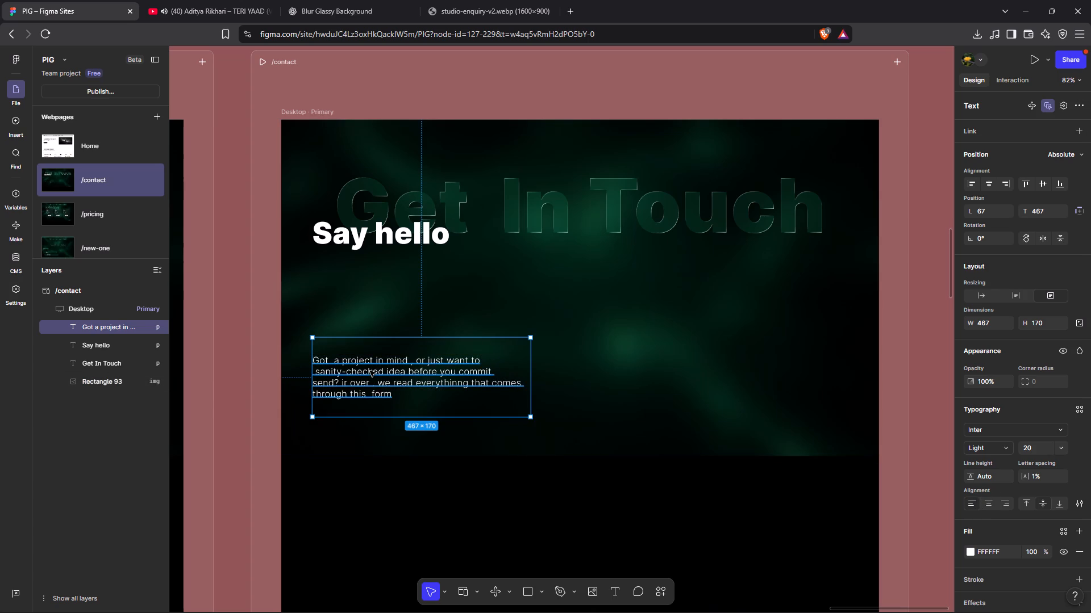
{"action": "left_click", "coordinate": [315, 372]}
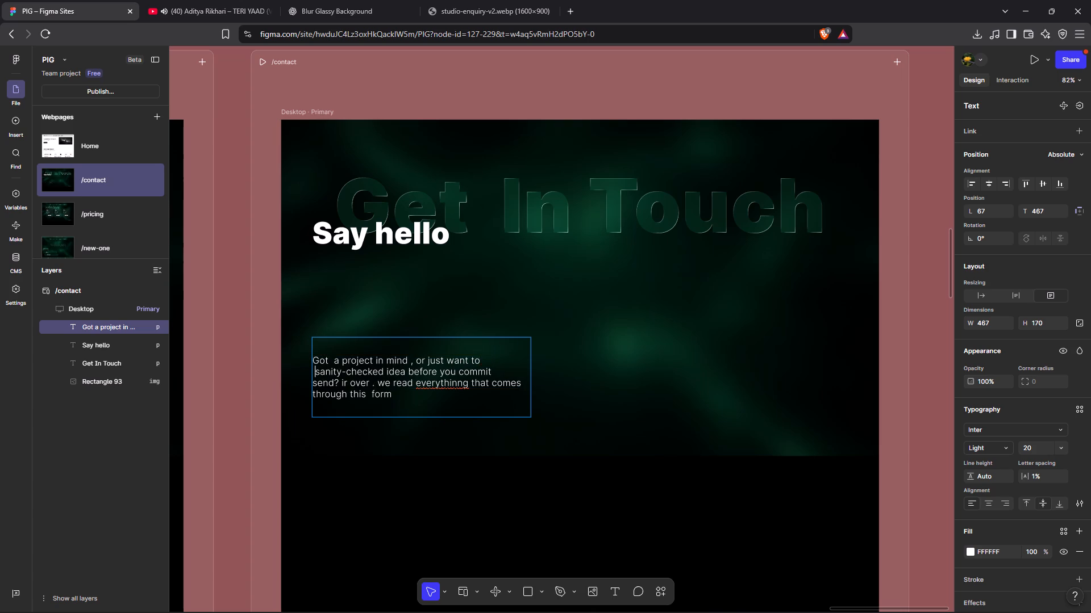
{"action": "key", "text": "BackSpace"}
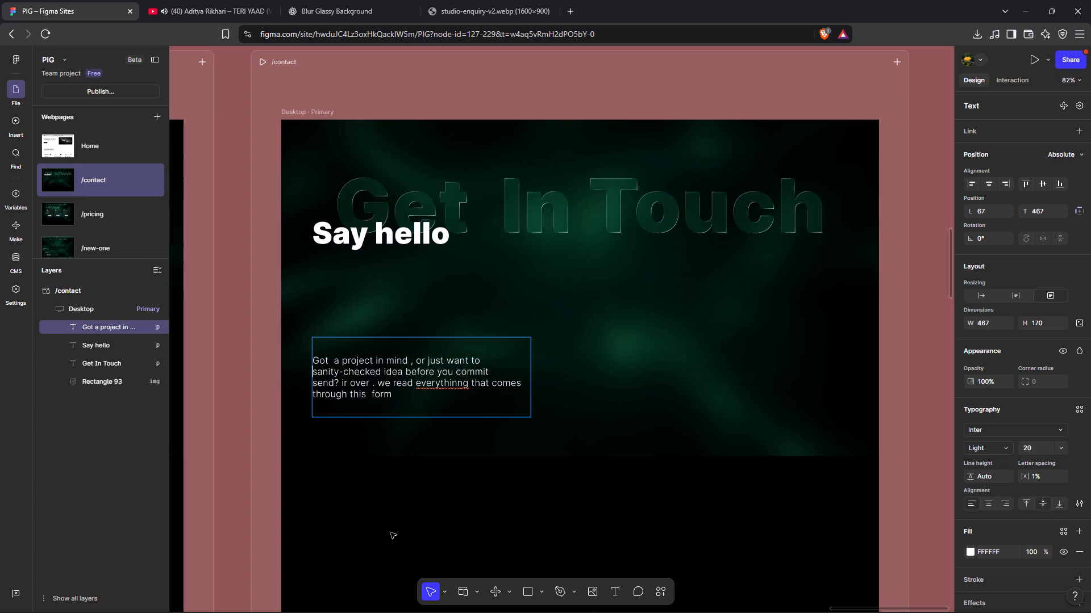
{"action": "left_click", "coordinate": [420, 573]}
Move the project paragraph up directly beneath the "Say hello" heading, at about left 67, top 257.
{"action": "left_click_drag", "start_coordinate": [486, 388], "coordinate": [483, 296]}
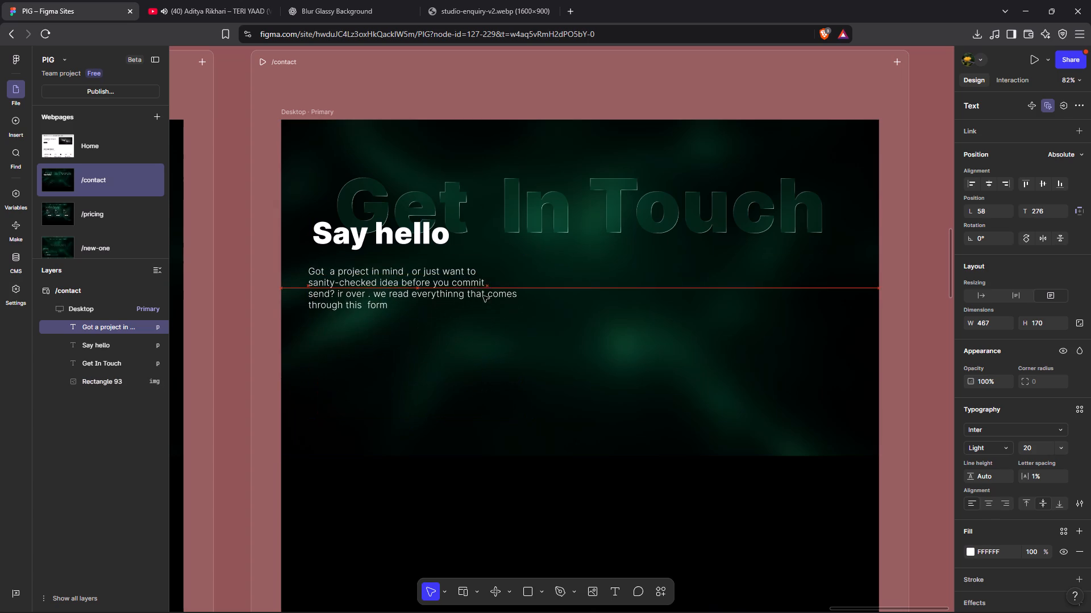
{"action": "left_click_drag", "start_coordinate": [483, 296], "coordinate": [485, 289]}
{"action": "left_click", "coordinate": [229, 284]}
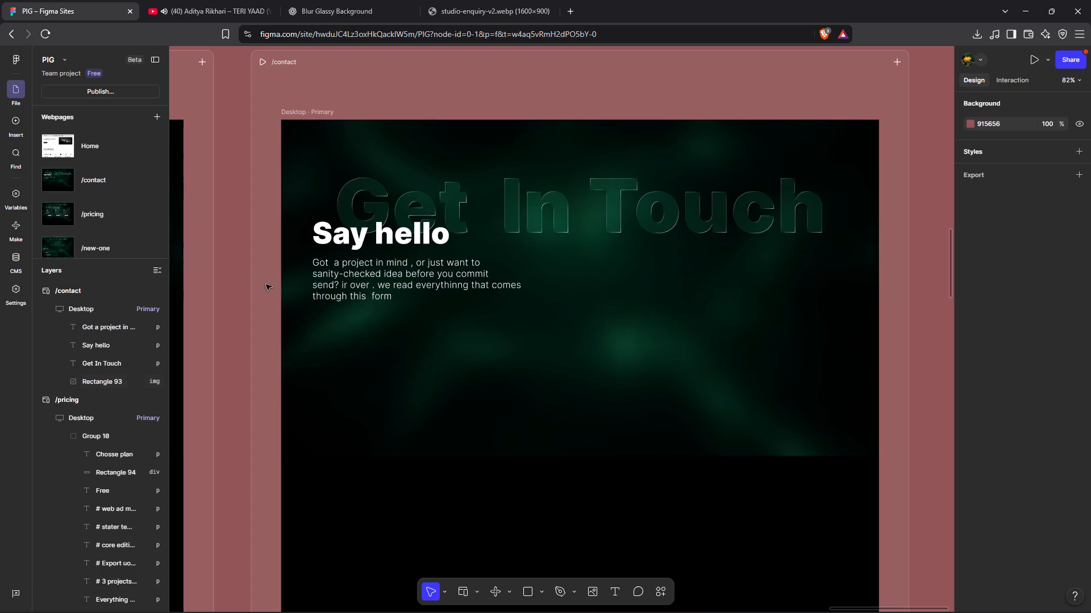
Reduce the project paragraph's font size to 16.
{"action": "left_click", "coordinate": [417, 278]}
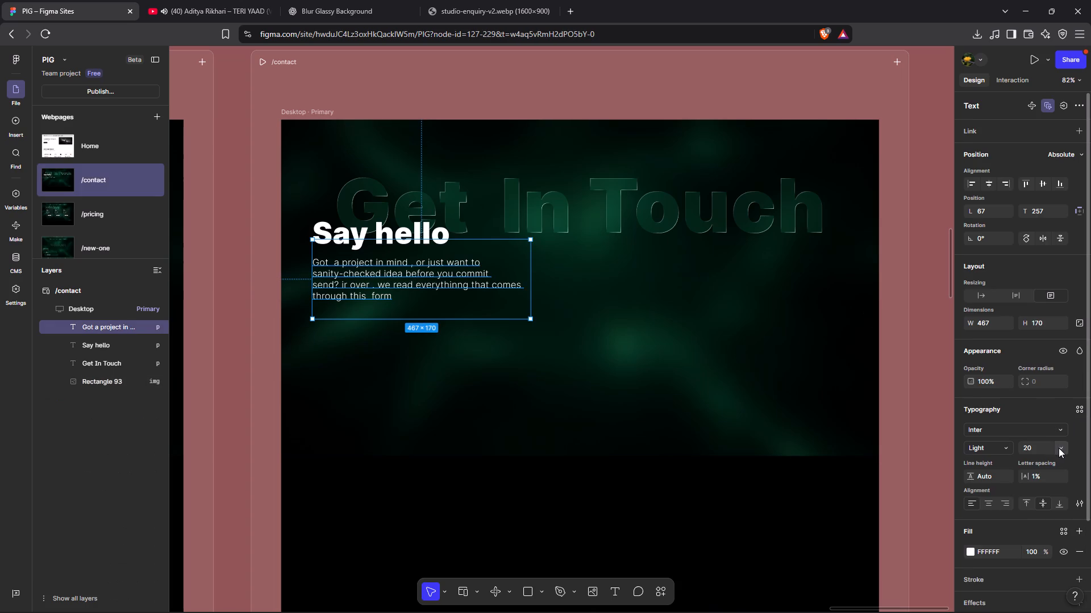
{"action": "left_click_drag", "start_coordinate": [1059, 448], "coordinate": [1058, 429]}
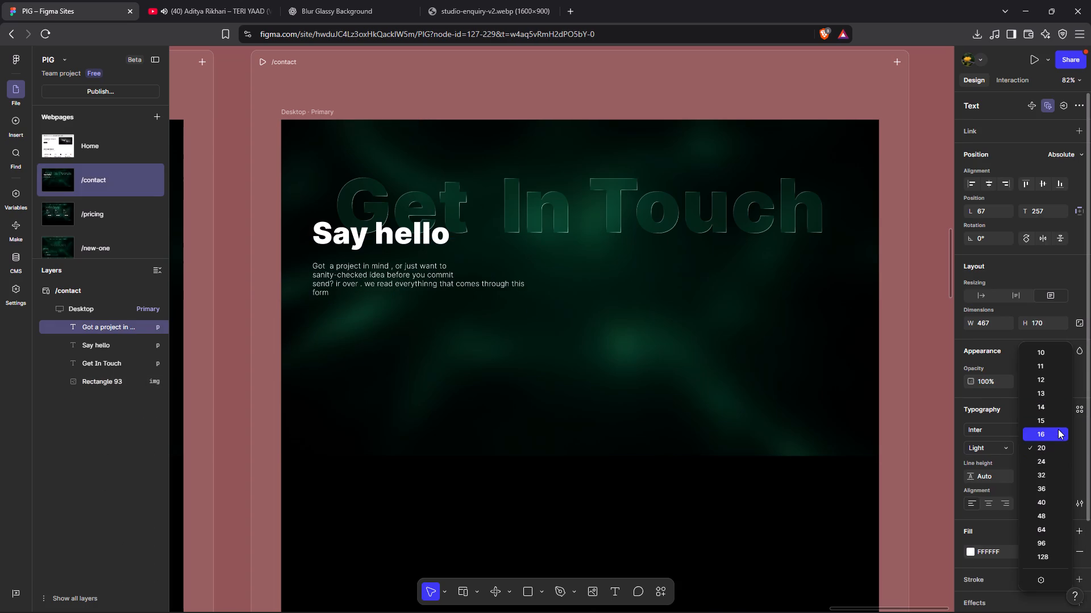
{"action": "left_click_drag", "start_coordinate": [1058, 429], "coordinate": [1058, 430]}
{"action": "left_click", "coordinate": [1058, 430]}
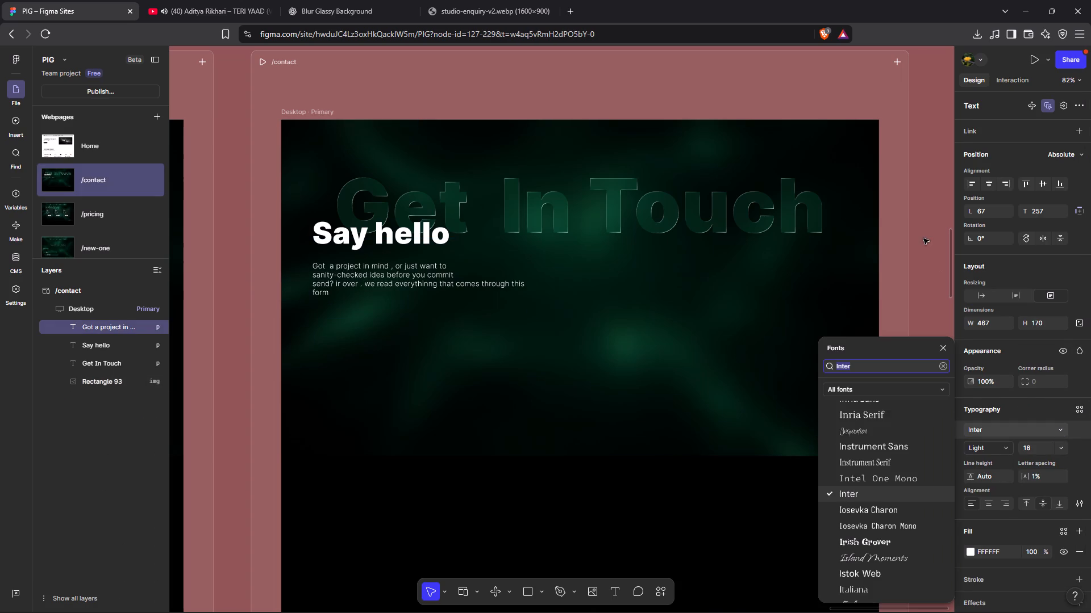
{"action": "left_click", "coordinate": [919, 233]}
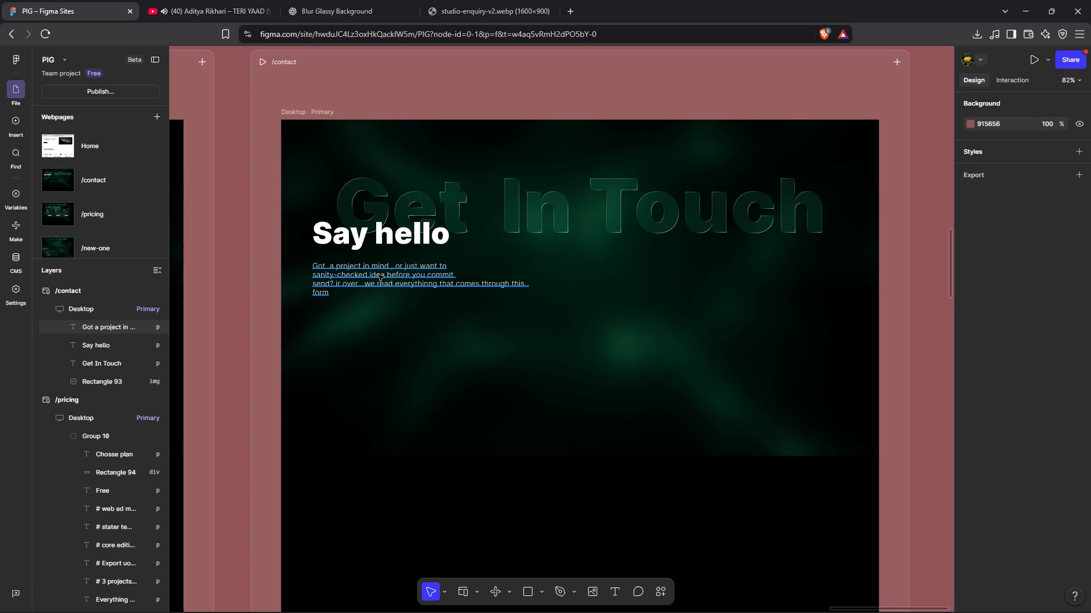
Duplicate the project paragraph and place the copy straight below the original, at about left 67, top 338.
{"action": "left_click", "coordinate": [378, 275]}
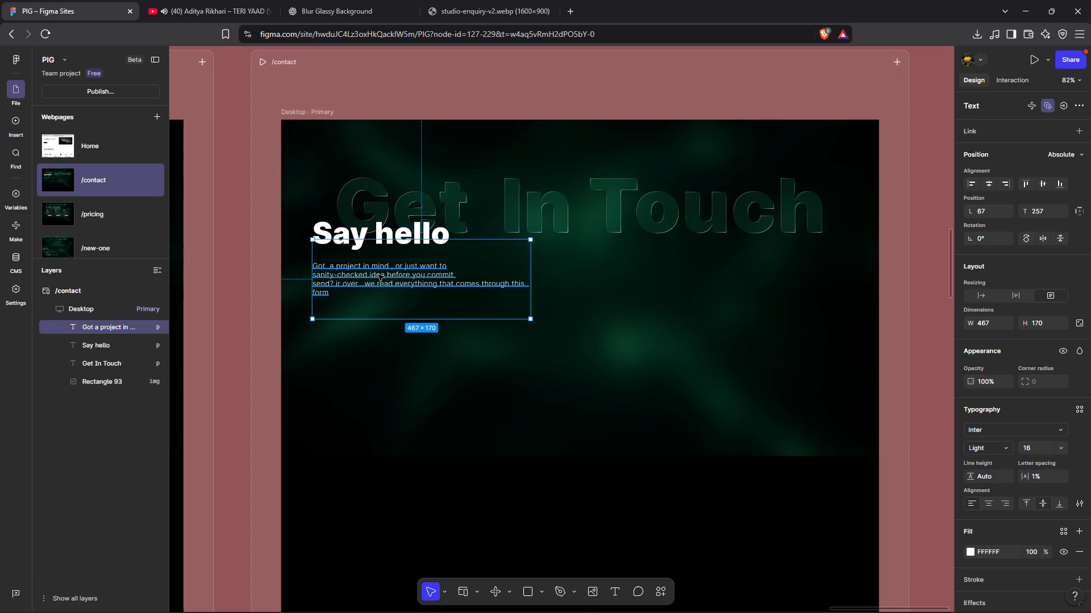
{"action": "key", "text": "ctrl+d"}
{"action": "left_click_drag", "start_coordinate": [378, 275], "coordinate": [377, 308]}
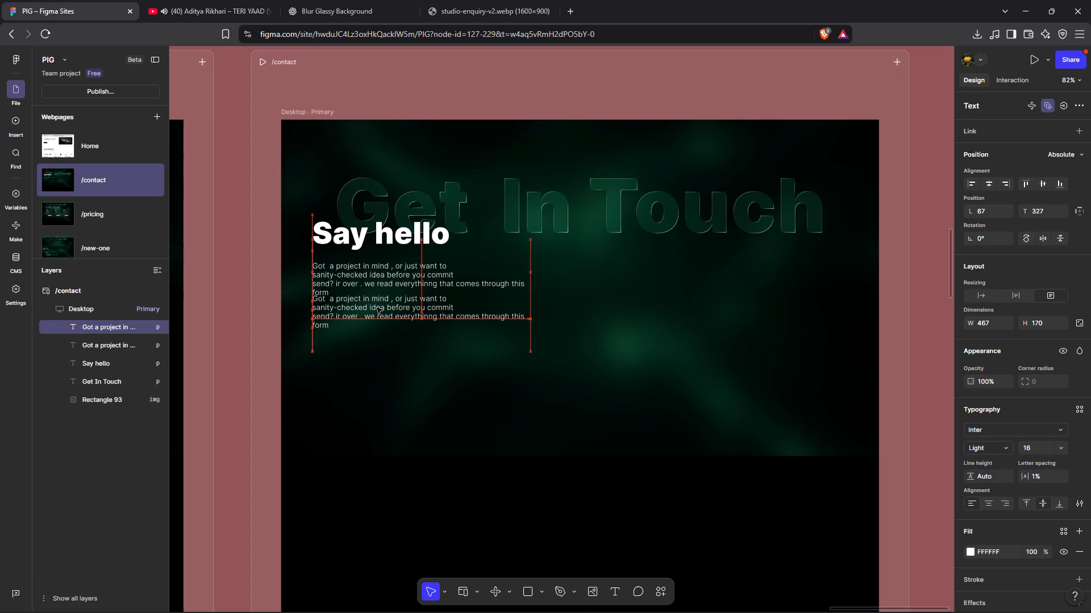
{"action": "left_click_drag", "start_coordinate": [377, 308], "coordinate": [377, 313]}
Replace the duplicated paragraph's text with "A reply one working day".
{"action": "double_click", "coordinate": [377, 313]}
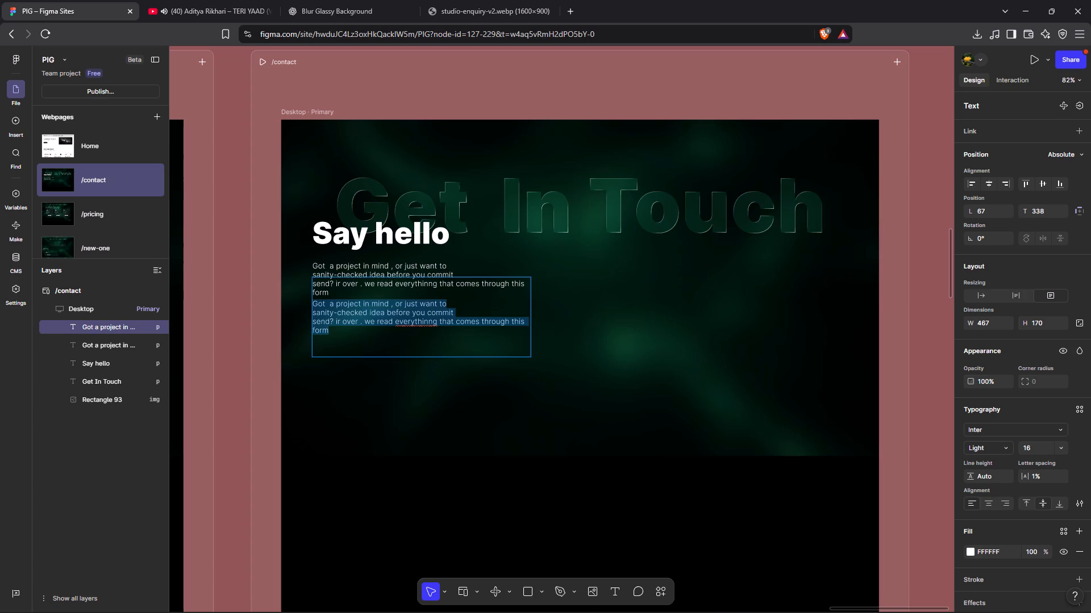
{"action": "key", "text": "BackSpace"}
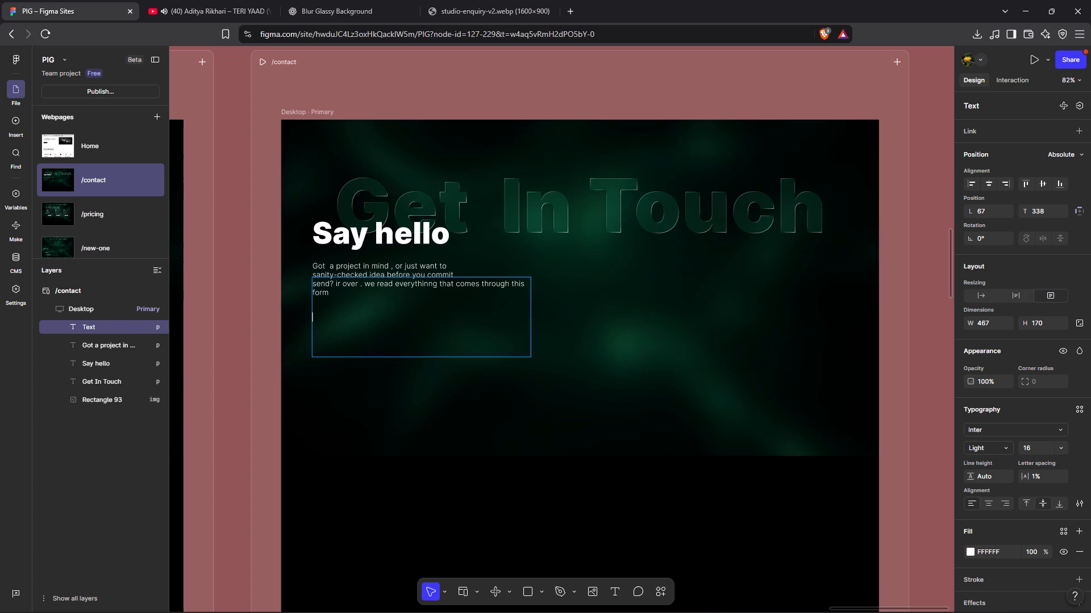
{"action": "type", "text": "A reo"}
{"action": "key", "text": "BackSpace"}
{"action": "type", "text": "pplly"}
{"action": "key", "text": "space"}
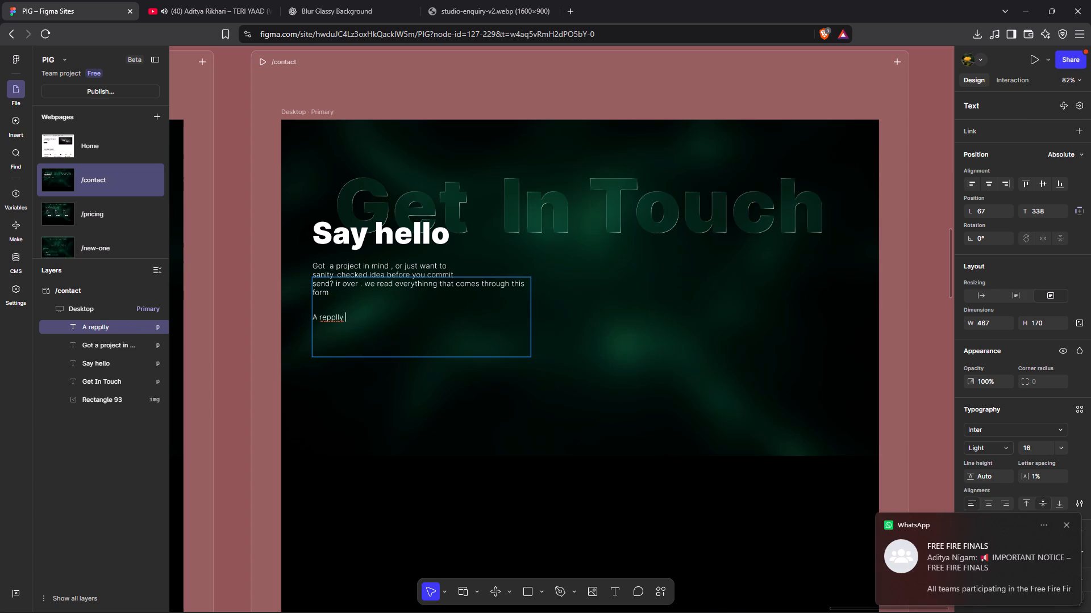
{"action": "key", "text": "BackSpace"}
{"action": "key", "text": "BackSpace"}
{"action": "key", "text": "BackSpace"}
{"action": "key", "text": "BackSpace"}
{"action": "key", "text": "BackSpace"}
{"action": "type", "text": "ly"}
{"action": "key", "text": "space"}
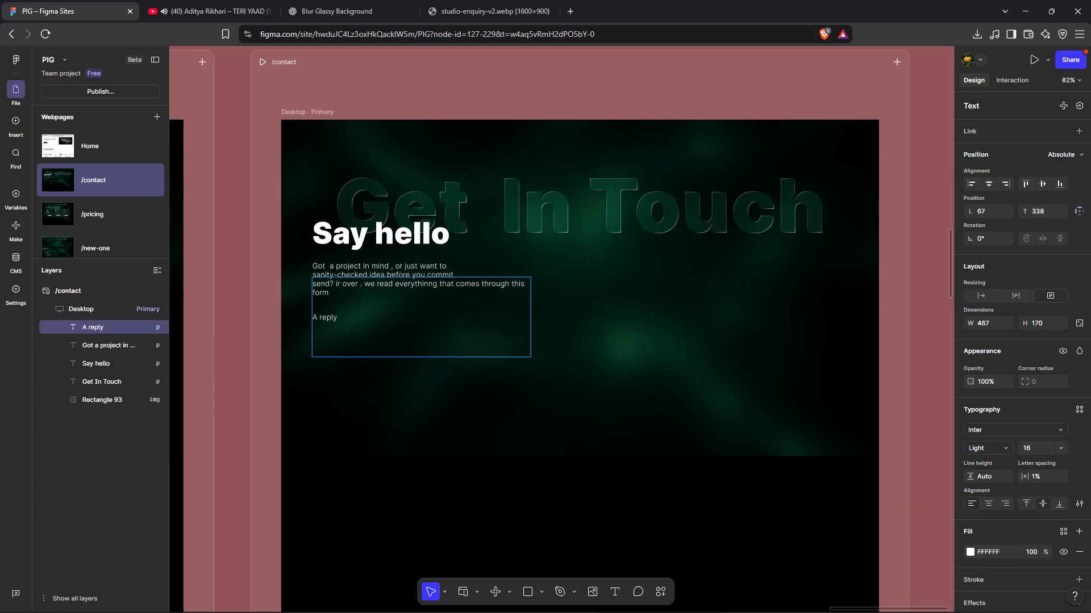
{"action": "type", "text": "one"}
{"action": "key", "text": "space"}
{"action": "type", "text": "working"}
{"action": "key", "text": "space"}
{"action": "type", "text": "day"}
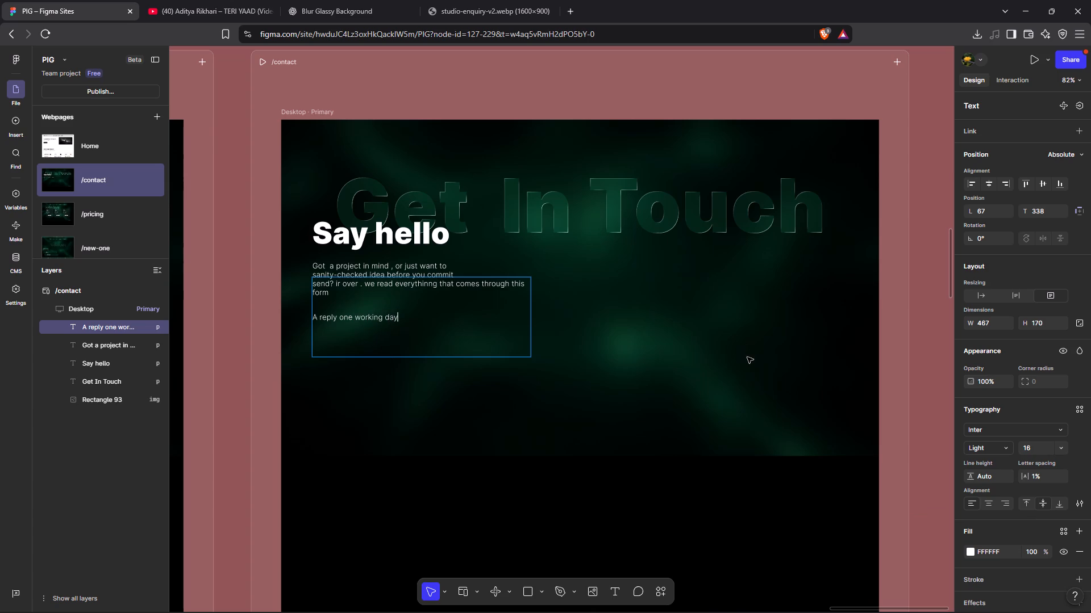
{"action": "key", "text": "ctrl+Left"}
Switch to the studio-enquiry-v2.webp reference image, examine the list beneath its intro paragraph, and return to the Figma Sites file.
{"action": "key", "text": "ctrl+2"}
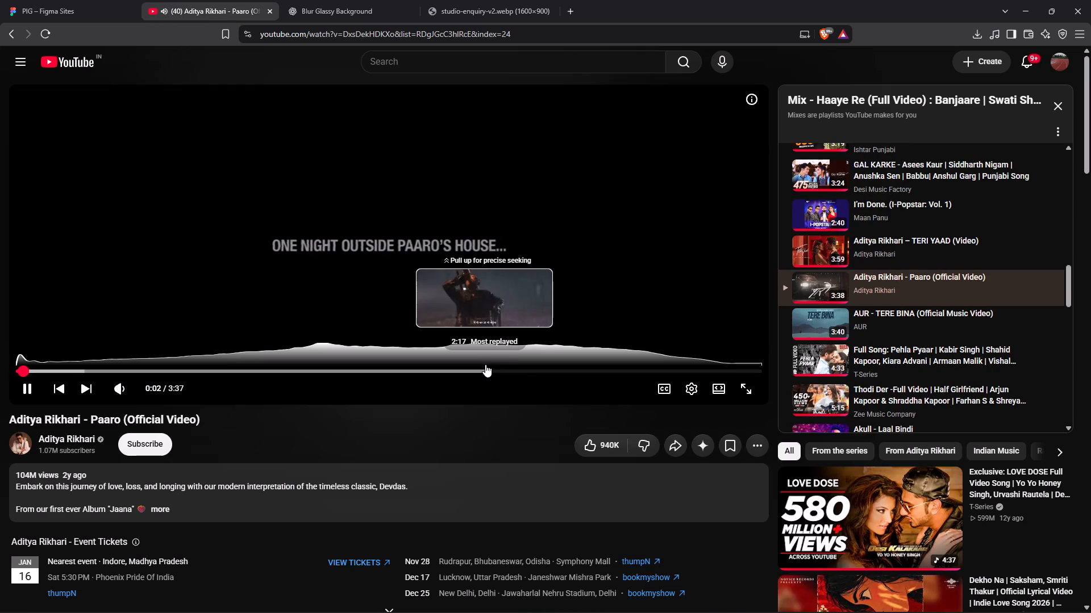
{"action": "left_click", "coordinate": [76, 0]}
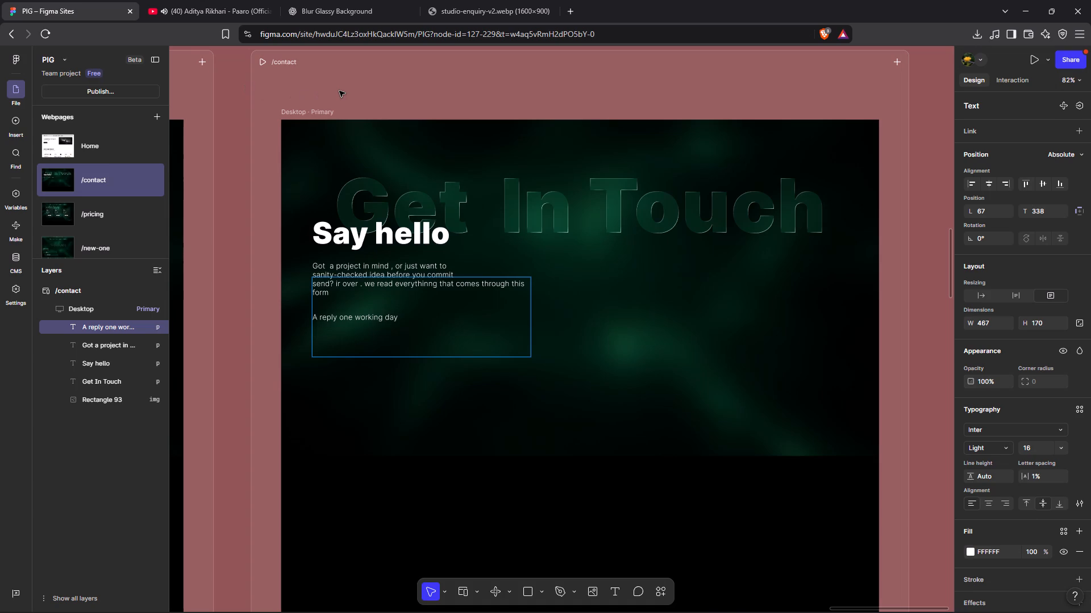
{"action": "key", "text": "ctrl+2"}
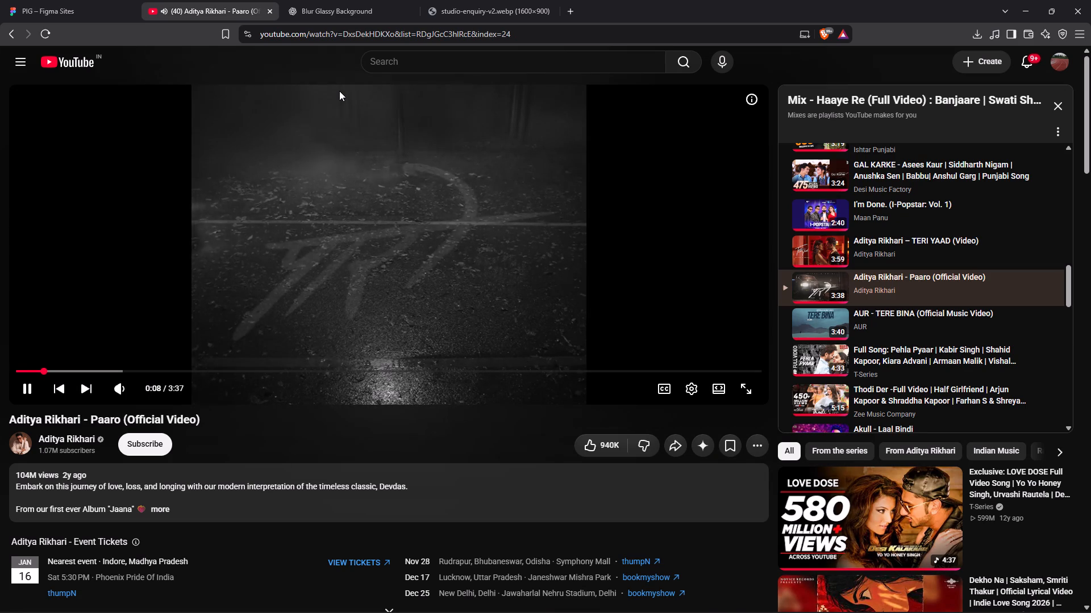
{"action": "key", "text": "ctrl+2"}
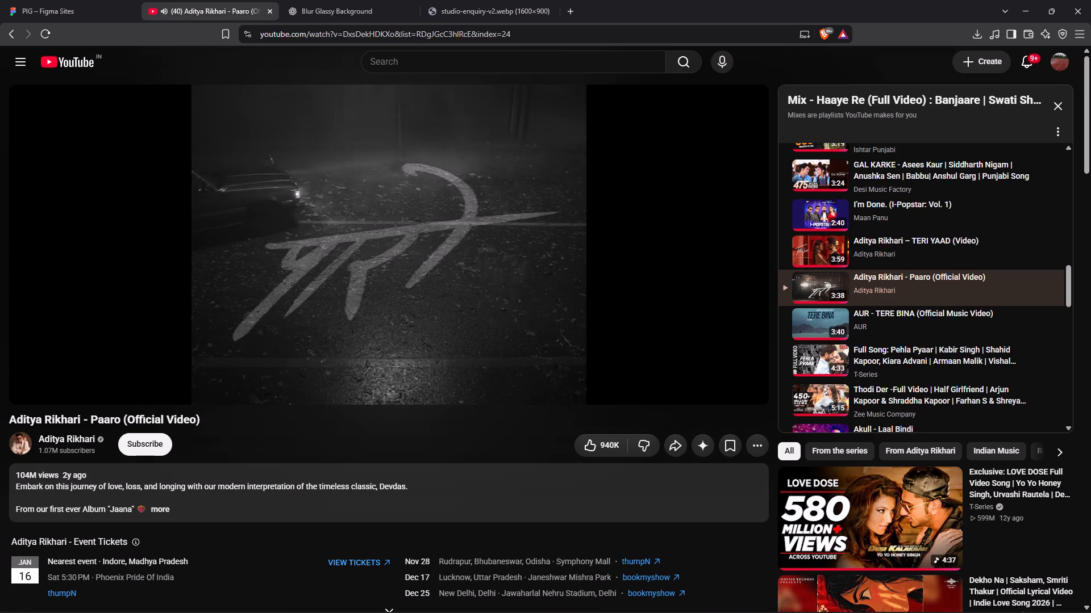
{"action": "key", "text": "ctrl+2"}
{"action": "key", "text": "ctrl+2"}
{"action": "key", "text": "ctrl+3"}
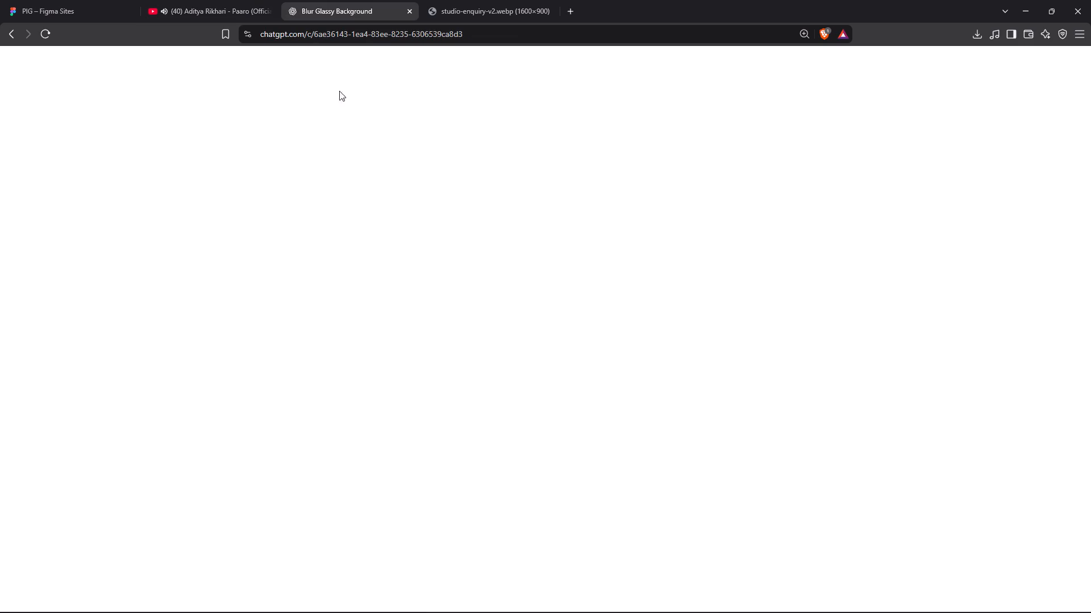
{"action": "key", "text": "ctrl+4"}
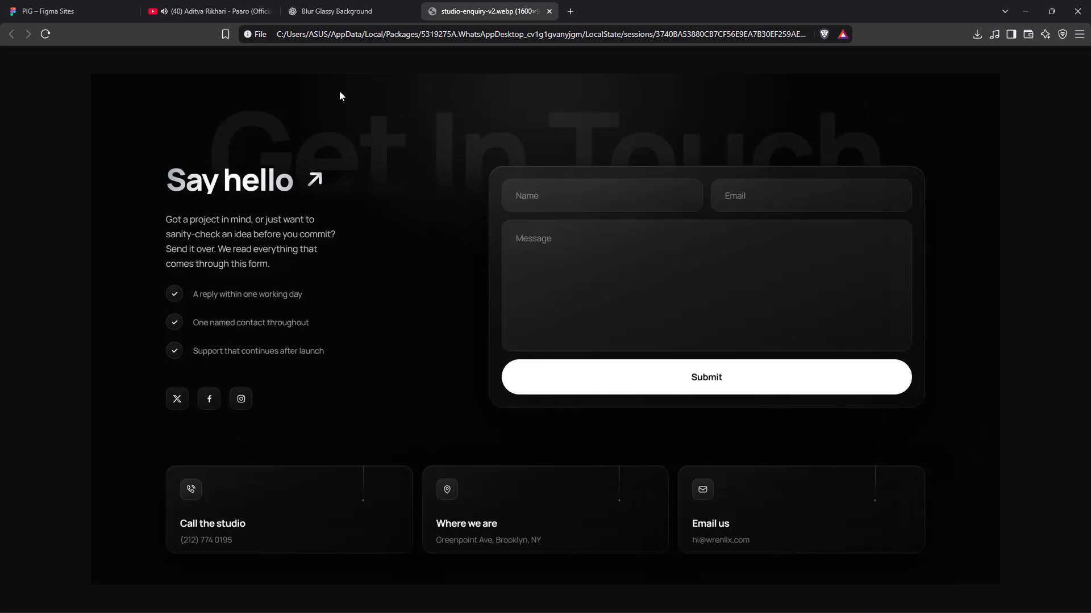
{"action": "key", "text": "ctrl+1"}
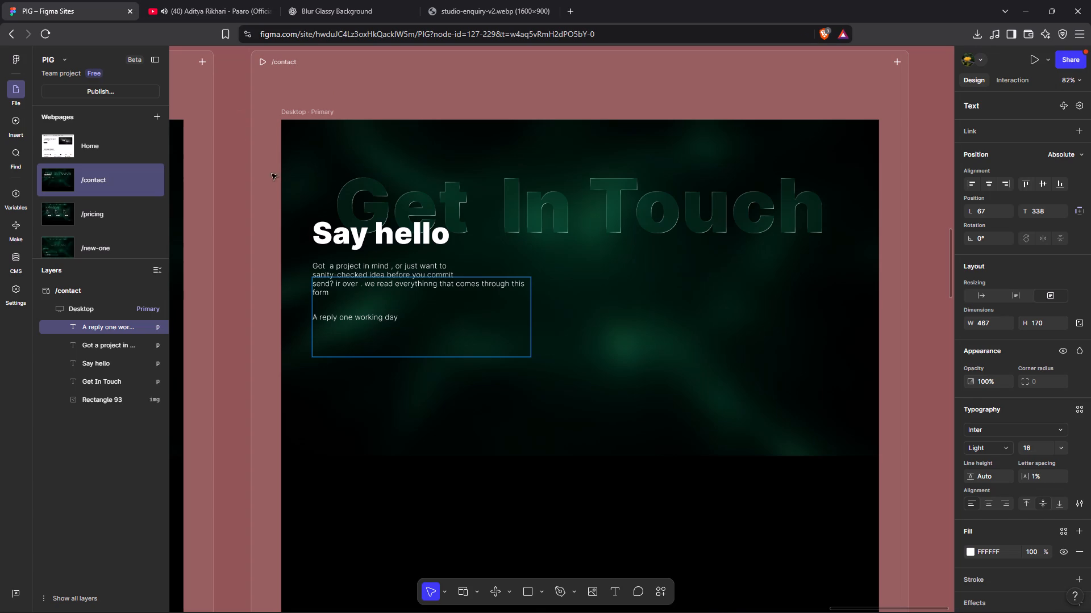
Insert "@ " at the start of the "A reply one working day" line.
{"action": "key", "text": "ctrl+Left"}
{"action": "key", "text": "ctrl+Left"}
{"action": "key", "text": "ctrl+Left"}
{"action": "key", "text": "ctrl+Left"}
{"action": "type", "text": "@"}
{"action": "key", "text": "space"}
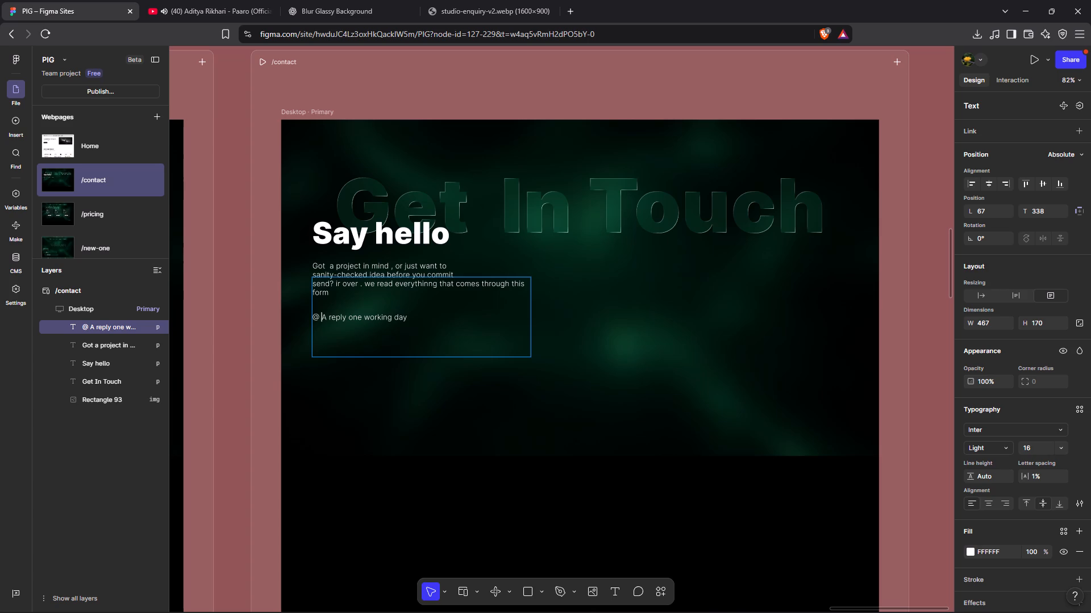
{"action": "left_click", "coordinate": [227, 281]}
{"action": "left_click", "coordinate": [227, 281]}
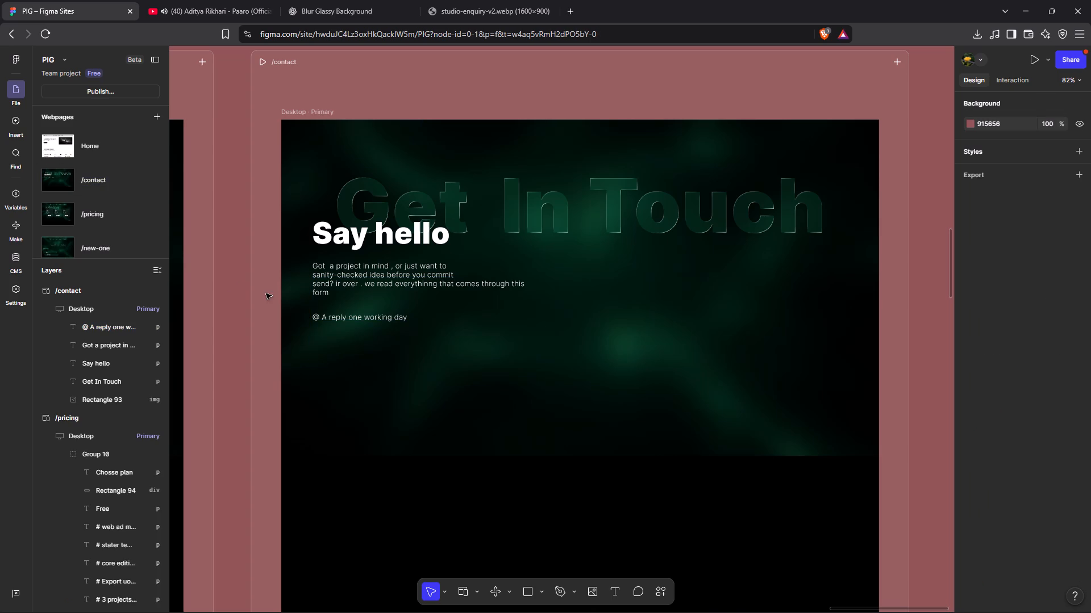
Shrink the reply line's text box to about 234 × 44 and place it beneath the paragraph at about left 82, top 390.
{"action": "left_click", "coordinate": [395, 319]}
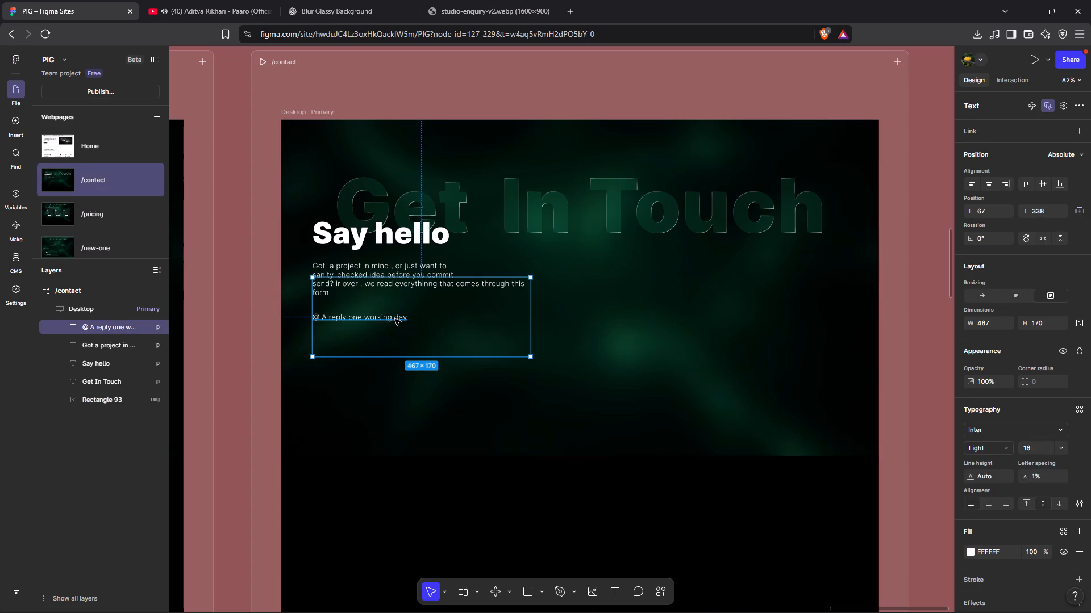
{"action": "left_click_drag", "start_coordinate": [530, 359], "coordinate": [430, 308]}
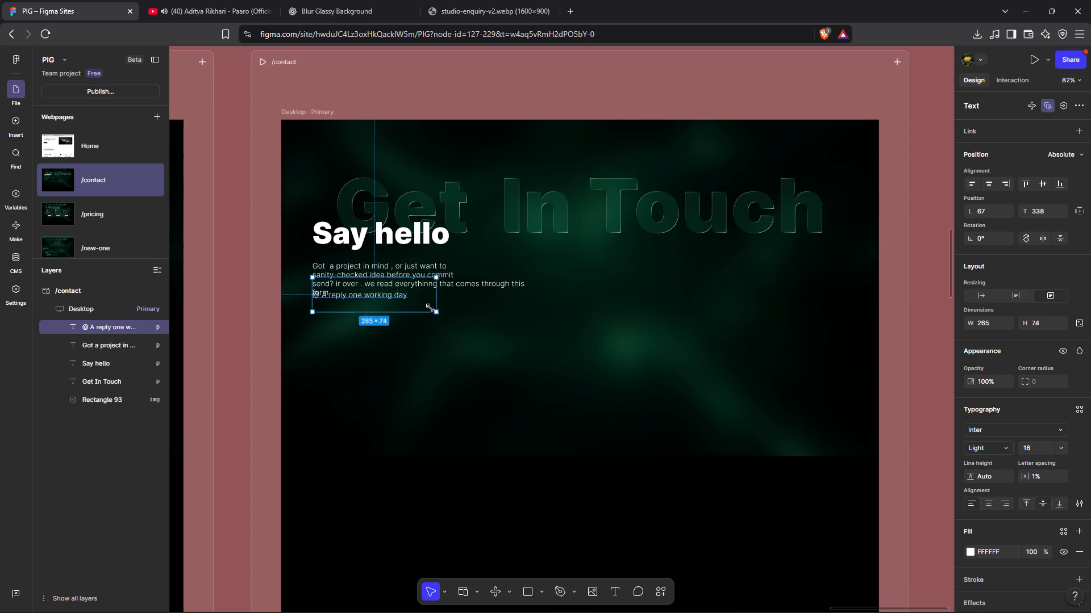
{"action": "left_click_drag", "start_coordinate": [430, 308], "coordinate": [420, 298]}
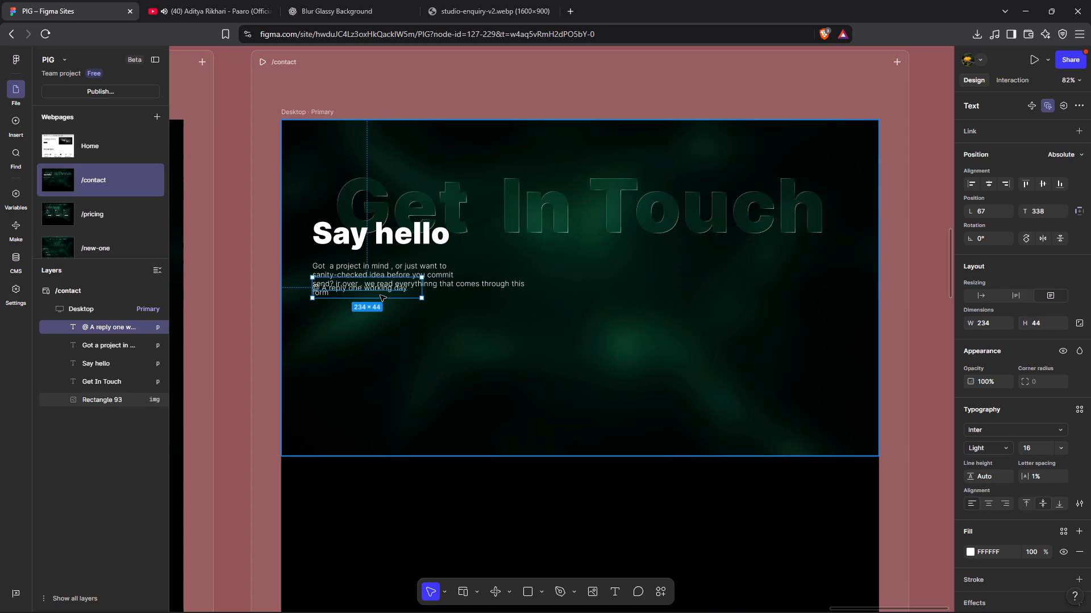
{"action": "left_click_drag", "start_coordinate": [380, 295], "coordinate": [382, 320]}
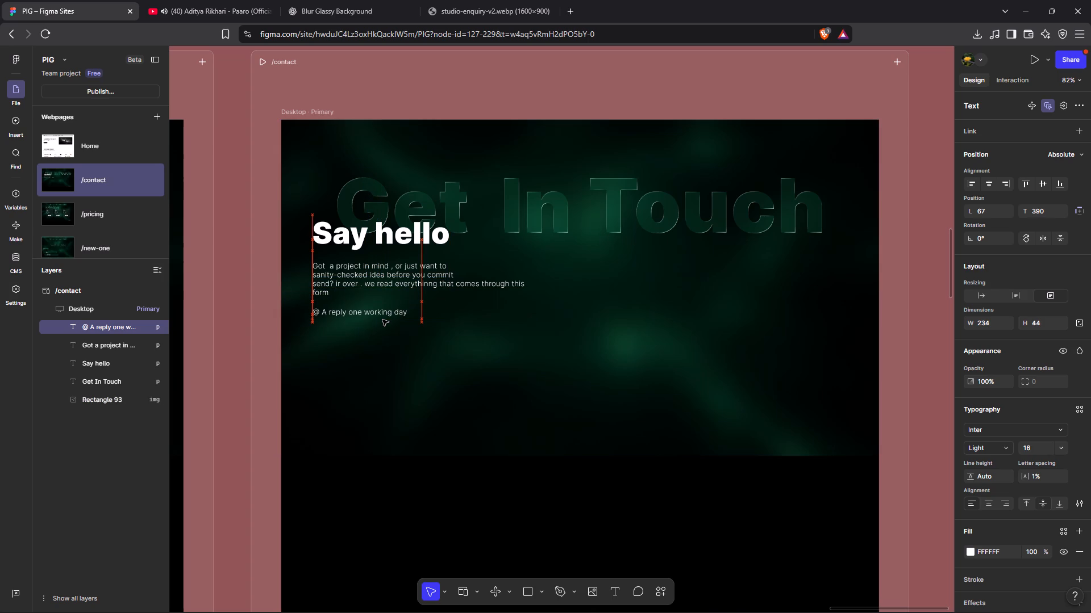
{"action": "left_click_drag", "start_coordinate": [382, 320], "coordinate": [387, 320]}
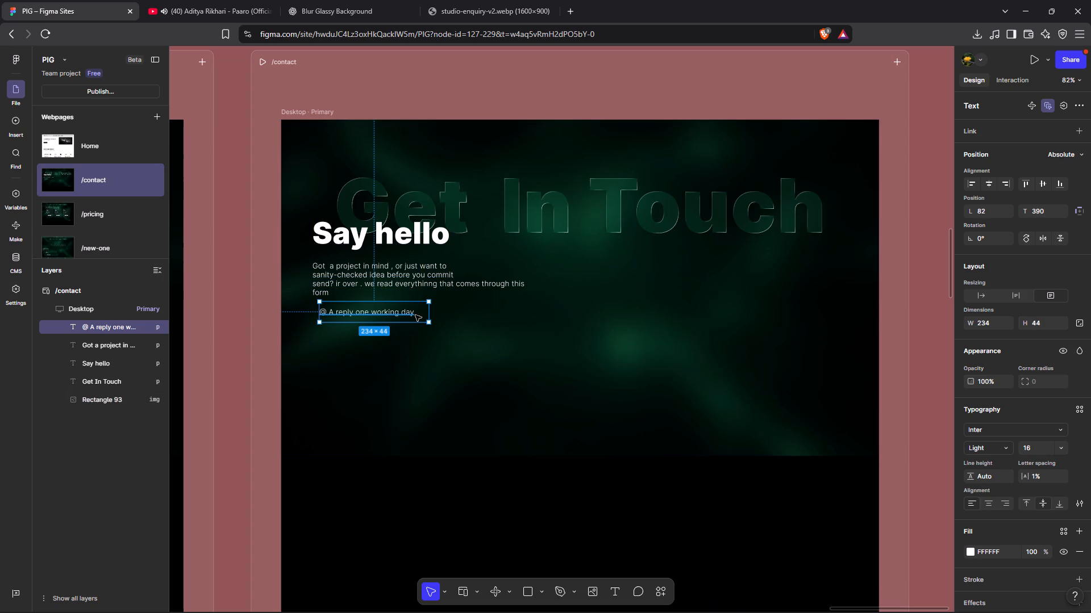
Duplicate the reply line twice, stacking the copies evenly below the original with the lowest at about left 82, top 446.
{"action": "key", "text": "ctrl+d"}
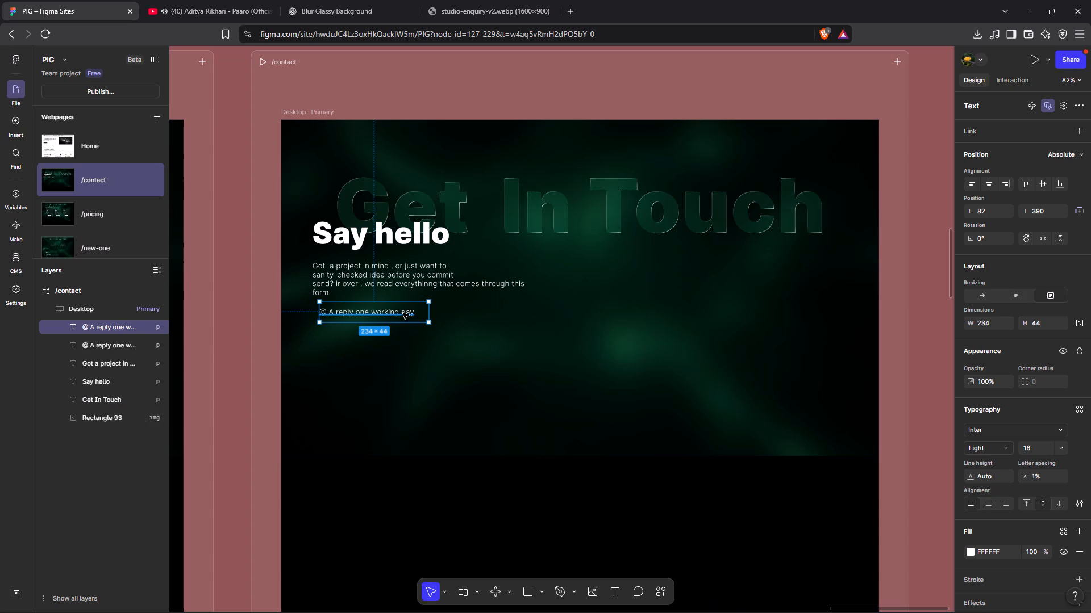
{"action": "left_click_drag", "start_coordinate": [403, 313], "coordinate": [402, 327]}
{"action": "key", "text": "ctrl+d"}
{"action": "key", "text": "ctrl+d"}
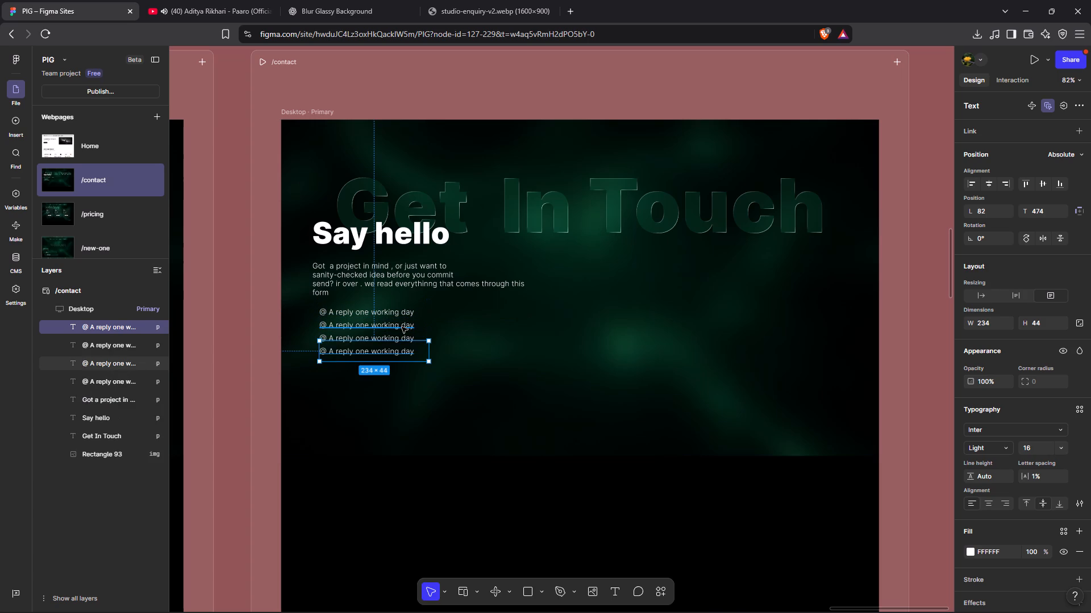
{"action": "key", "text": "ctrl+z"}
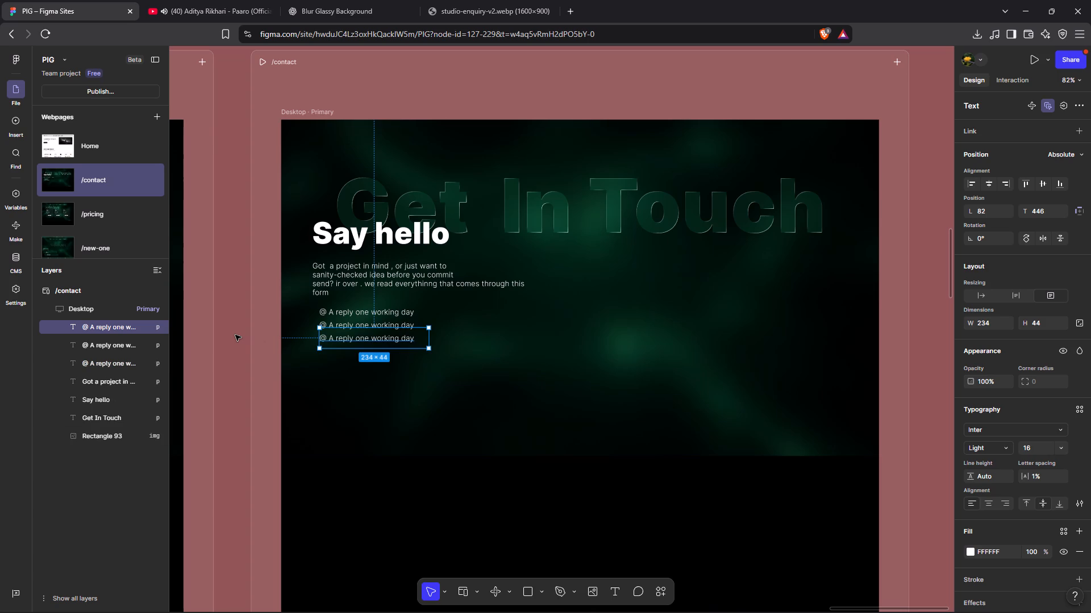
{"action": "left_click", "coordinate": [235, 335]}
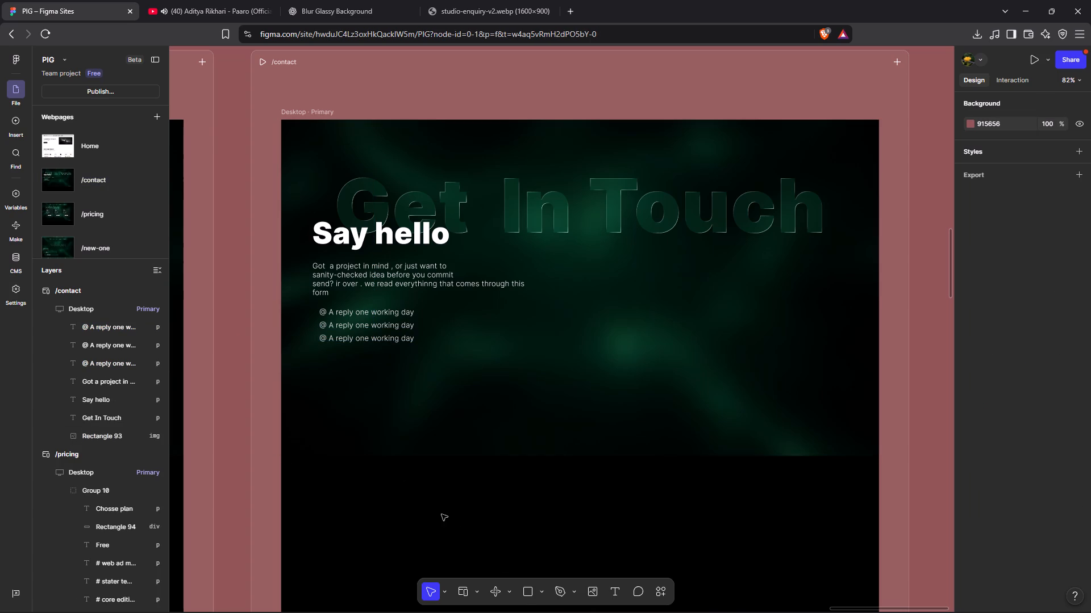
Draw a rectangle about 53 × 50 below the three reply lines, at about left 85, top 551.
{"action": "left_click", "coordinate": [523, 595]}
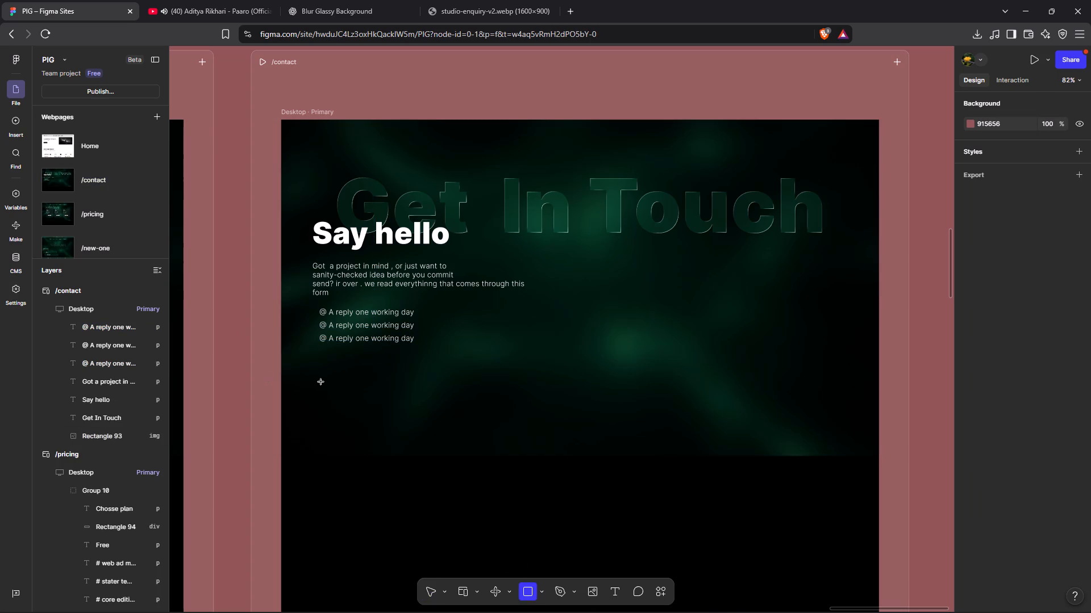
{"action": "left_click_drag", "start_coordinate": [321, 377], "coordinate": [336, 398]}
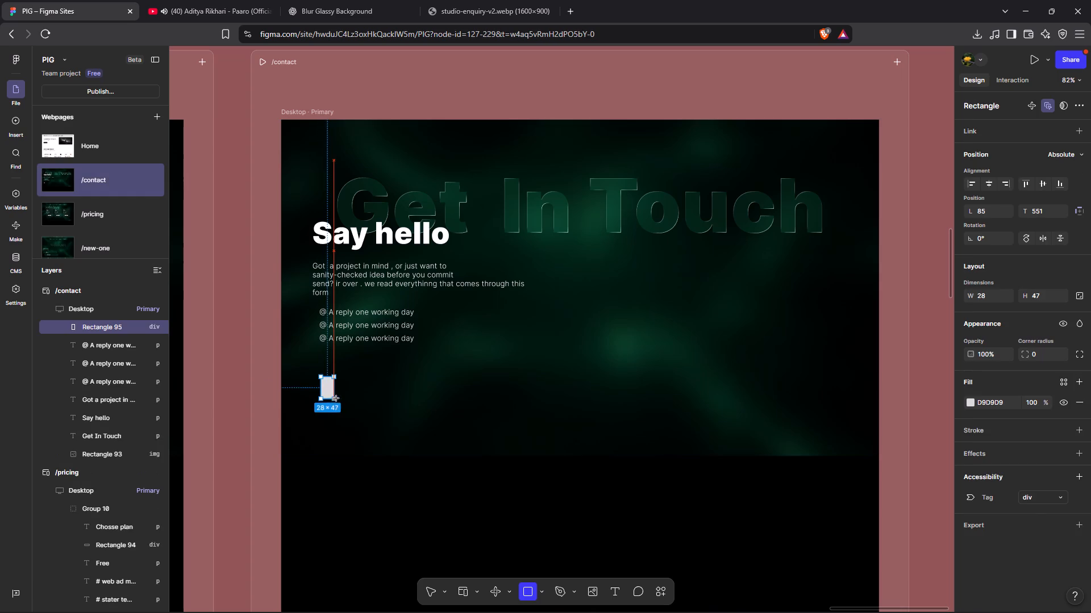
{"action": "left_click_drag", "start_coordinate": [336, 398], "coordinate": [343, 400]}
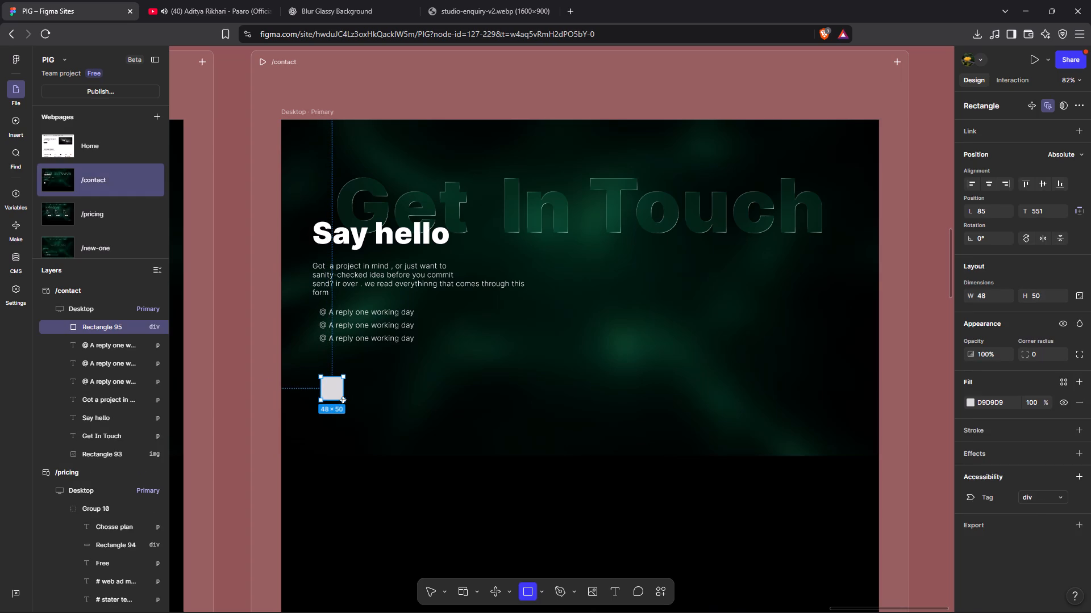
{"action": "left_click_drag", "start_coordinate": [343, 400], "coordinate": [345, 400]}
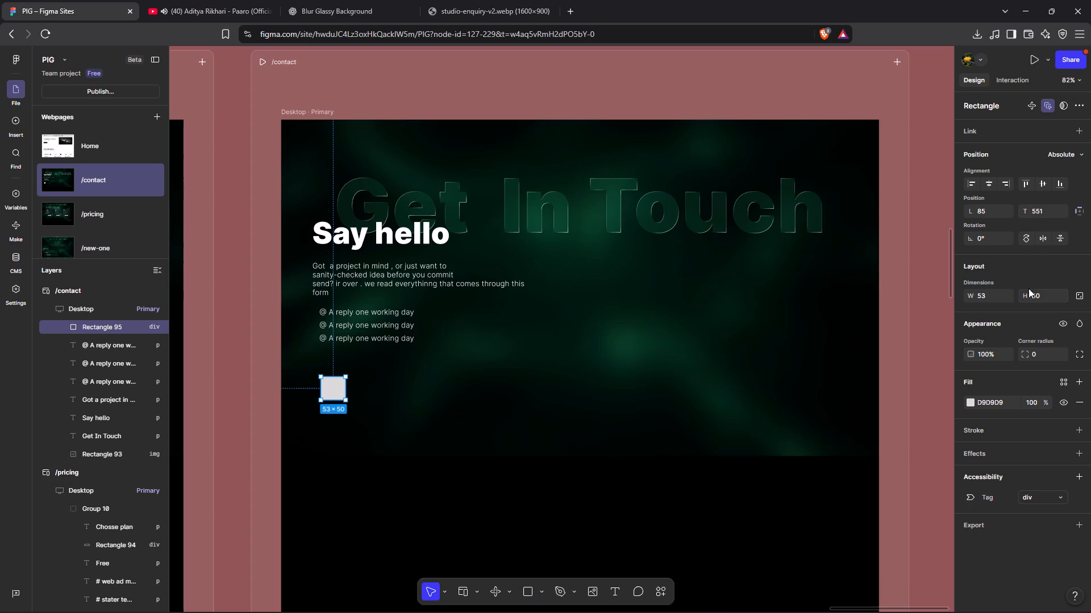
Set the width of the rectangle below the reply lines to 50.
{"action": "left_click", "coordinate": [993, 292]}
{"action": "key", "text": "BackSpace"}
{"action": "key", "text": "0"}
{"action": "key", "text": "BackSpace"}
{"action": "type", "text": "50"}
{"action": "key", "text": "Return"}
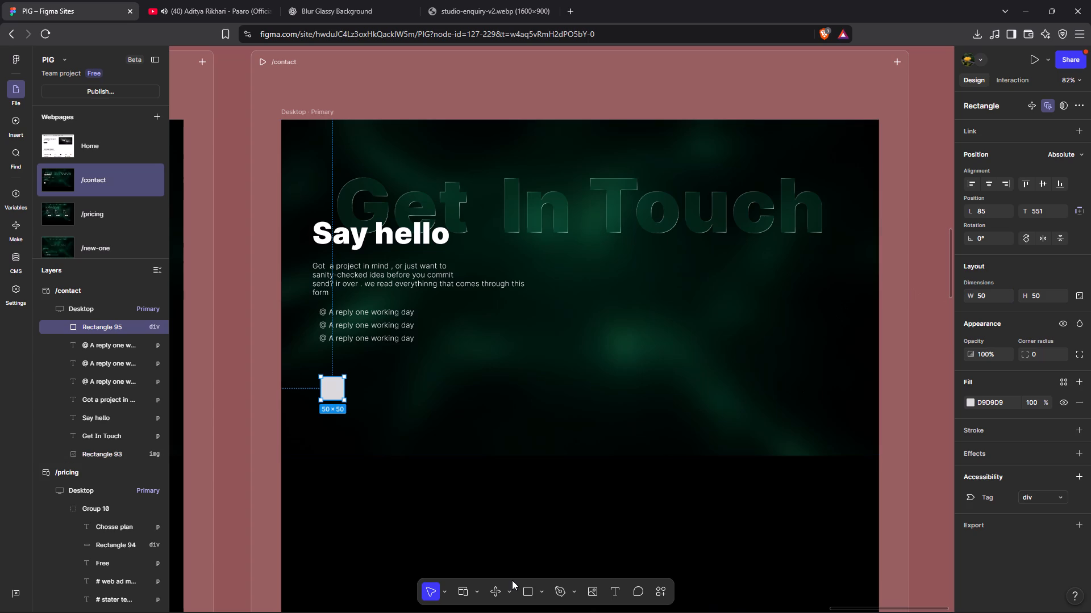
Round the small rectangle's corners with a corner radius of 12.
{"action": "left_click_drag", "start_coordinate": [1027, 358], "coordinate": [625, 333]}
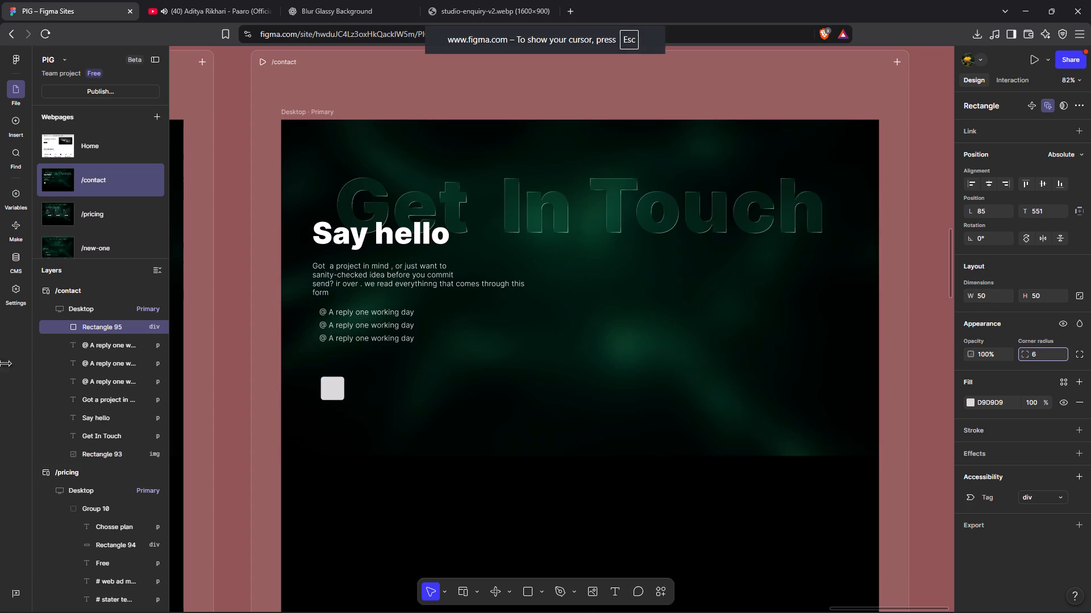
{"action": "left_click_drag", "start_coordinate": [625, 333], "coordinate": [699, 329]}
{"action": "left_click_drag", "start_coordinate": [699, 329], "coordinate": [687, 331]}
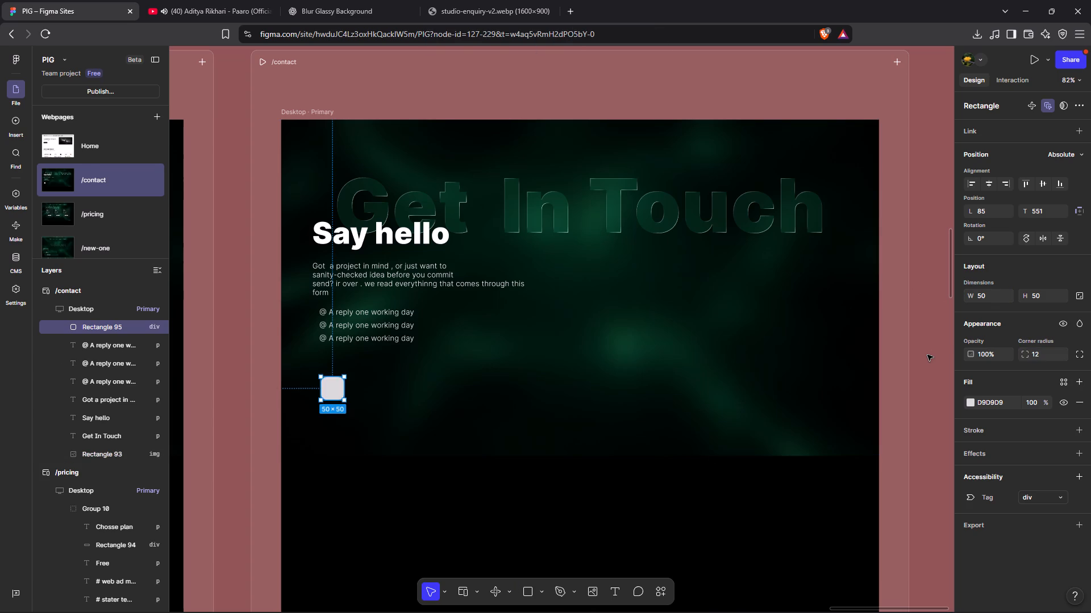
{"action": "left_click", "coordinate": [927, 355]}
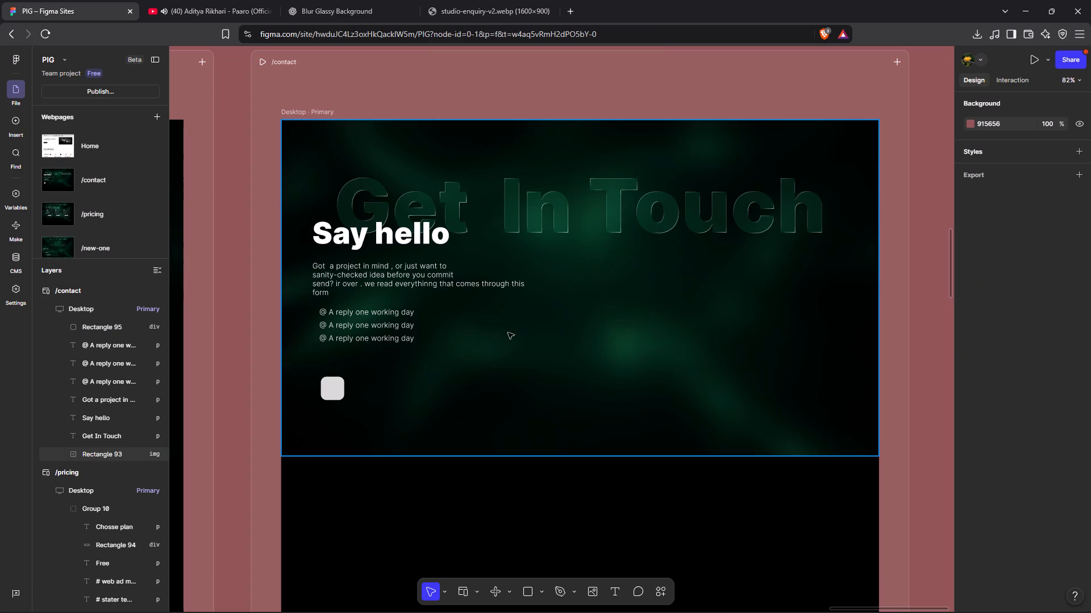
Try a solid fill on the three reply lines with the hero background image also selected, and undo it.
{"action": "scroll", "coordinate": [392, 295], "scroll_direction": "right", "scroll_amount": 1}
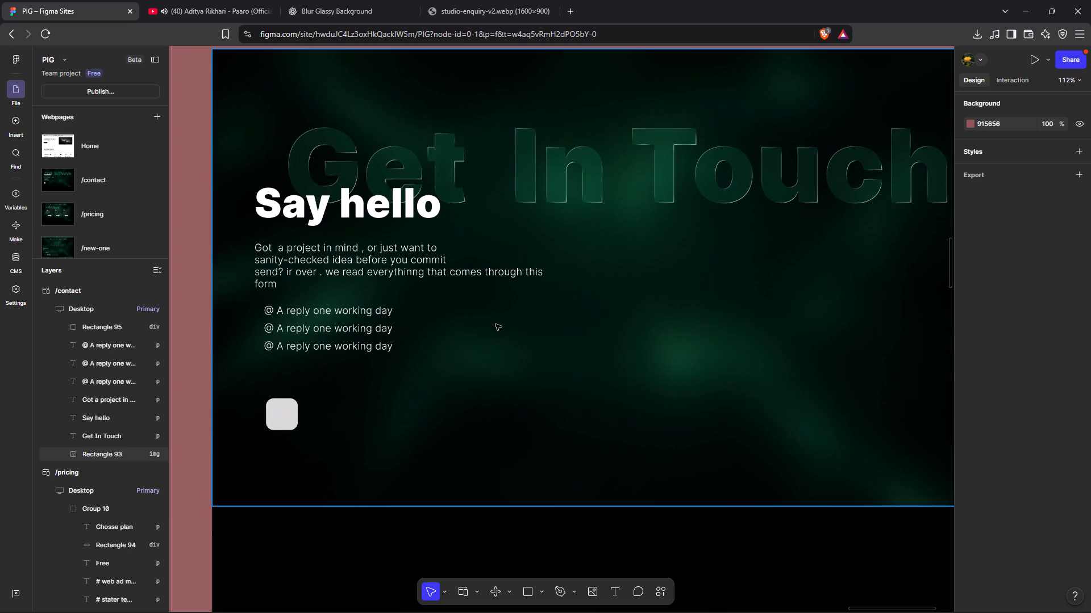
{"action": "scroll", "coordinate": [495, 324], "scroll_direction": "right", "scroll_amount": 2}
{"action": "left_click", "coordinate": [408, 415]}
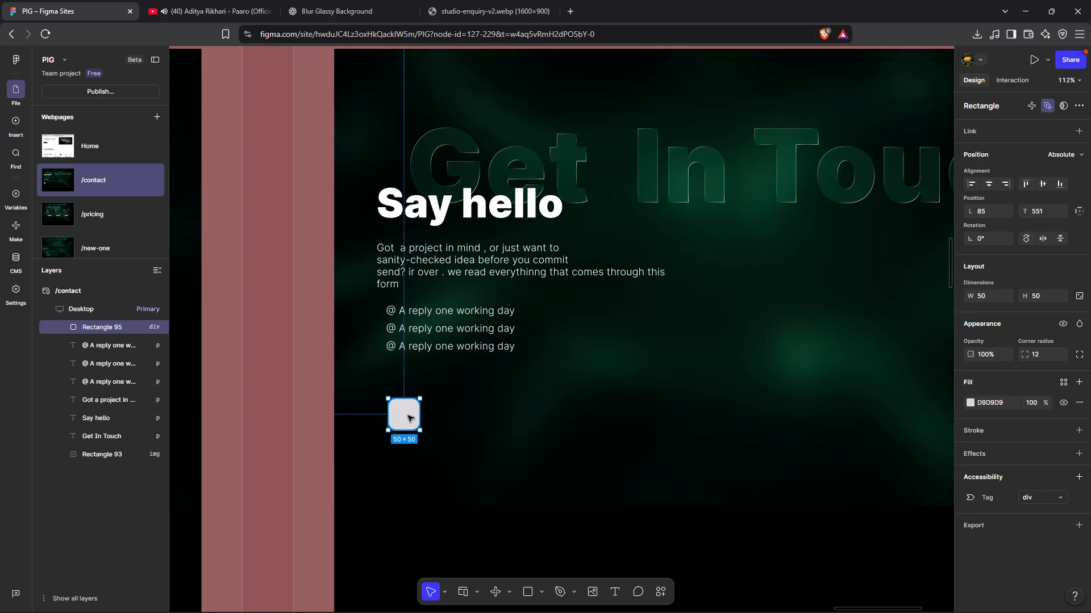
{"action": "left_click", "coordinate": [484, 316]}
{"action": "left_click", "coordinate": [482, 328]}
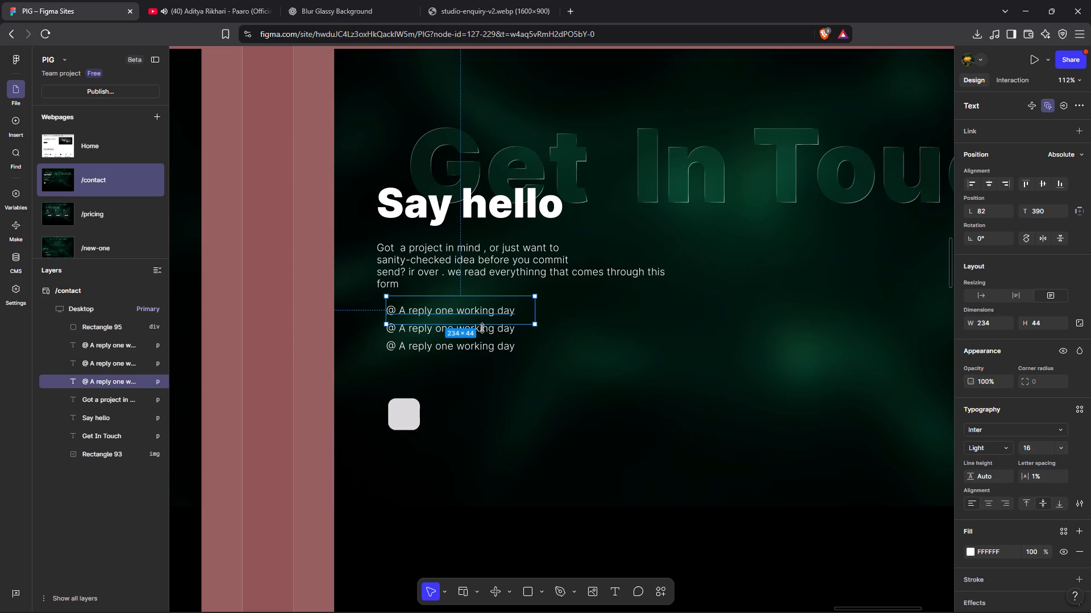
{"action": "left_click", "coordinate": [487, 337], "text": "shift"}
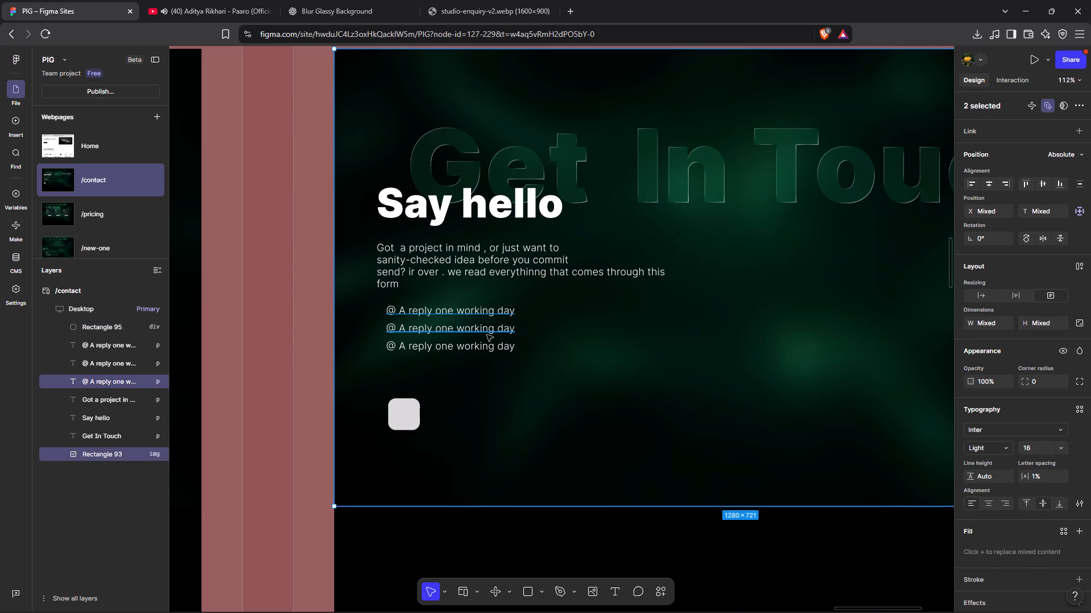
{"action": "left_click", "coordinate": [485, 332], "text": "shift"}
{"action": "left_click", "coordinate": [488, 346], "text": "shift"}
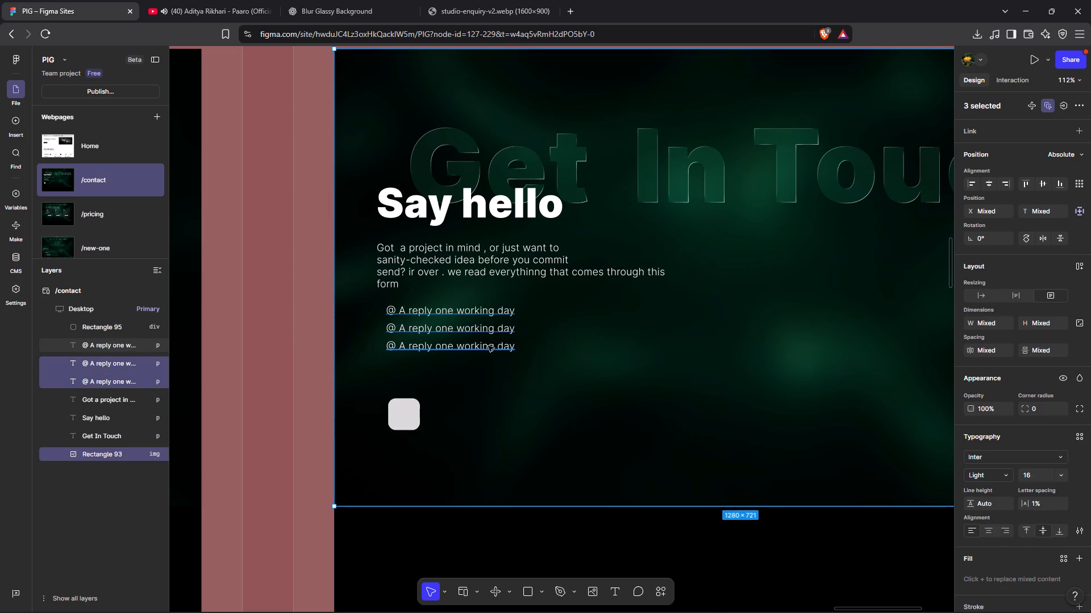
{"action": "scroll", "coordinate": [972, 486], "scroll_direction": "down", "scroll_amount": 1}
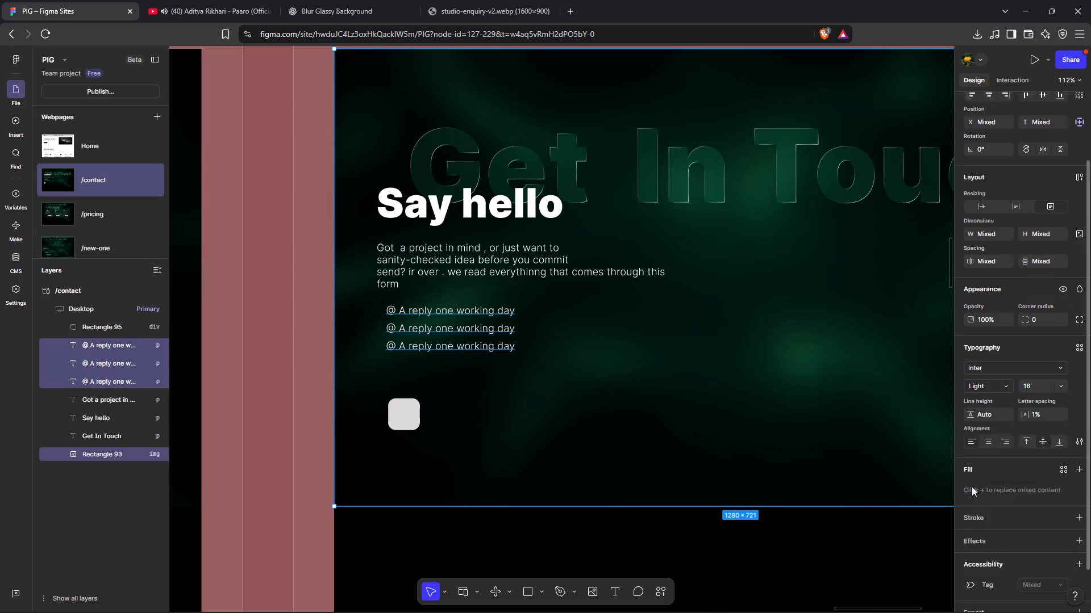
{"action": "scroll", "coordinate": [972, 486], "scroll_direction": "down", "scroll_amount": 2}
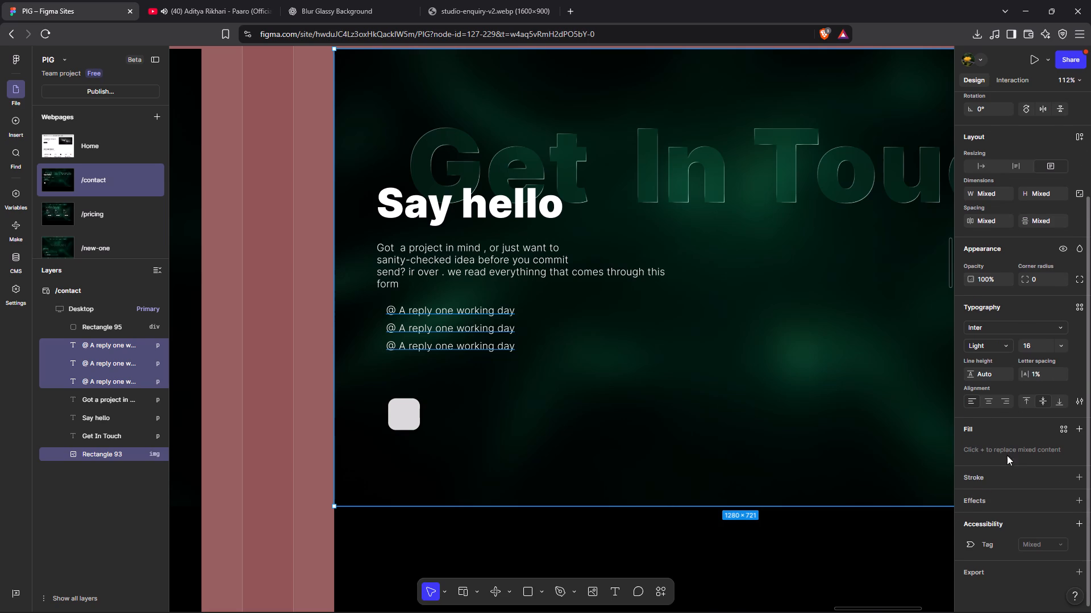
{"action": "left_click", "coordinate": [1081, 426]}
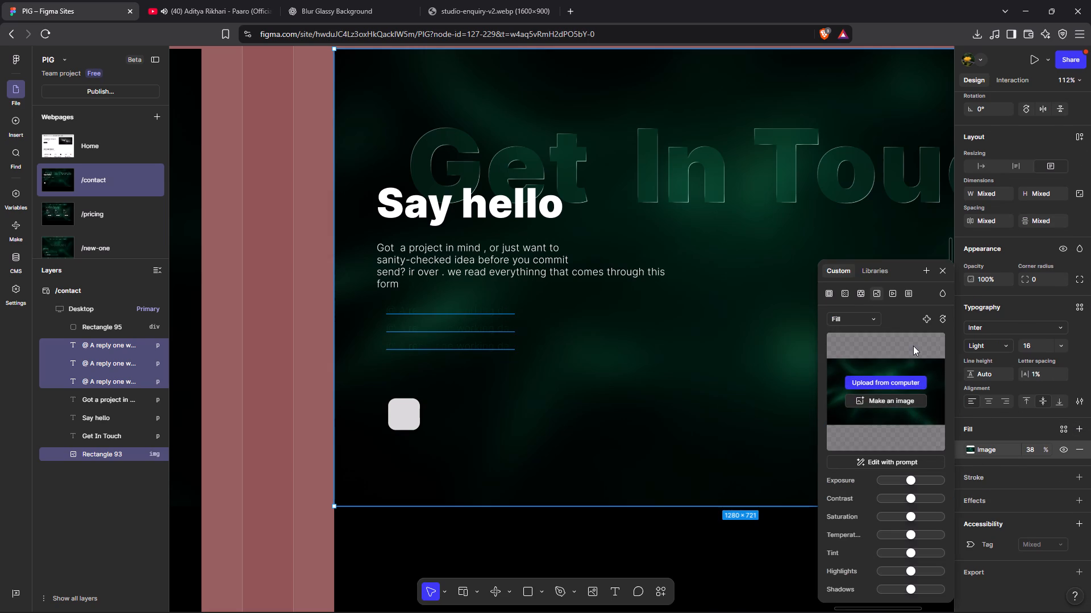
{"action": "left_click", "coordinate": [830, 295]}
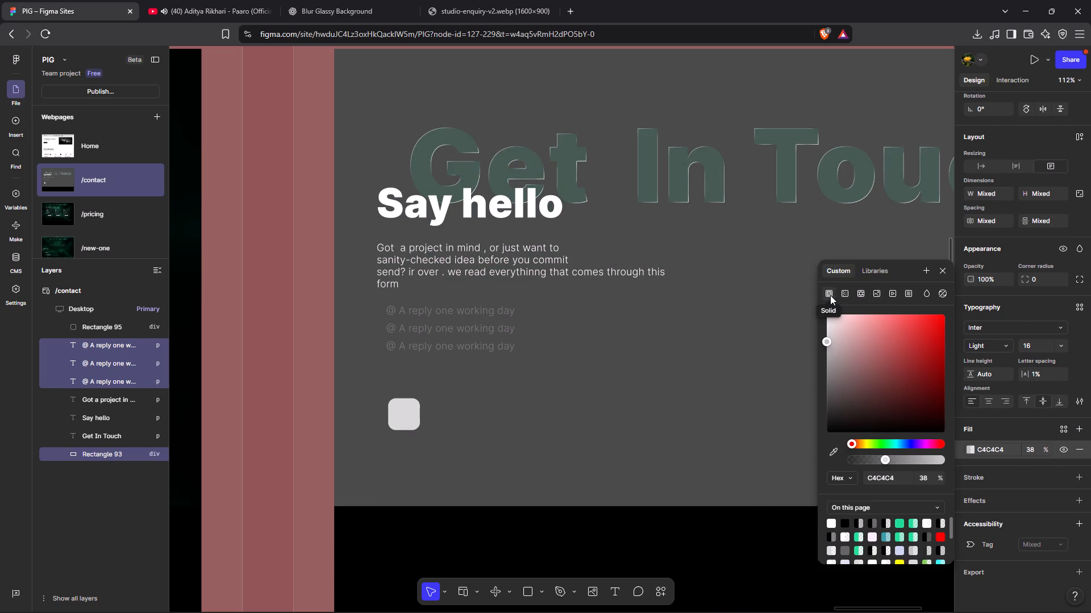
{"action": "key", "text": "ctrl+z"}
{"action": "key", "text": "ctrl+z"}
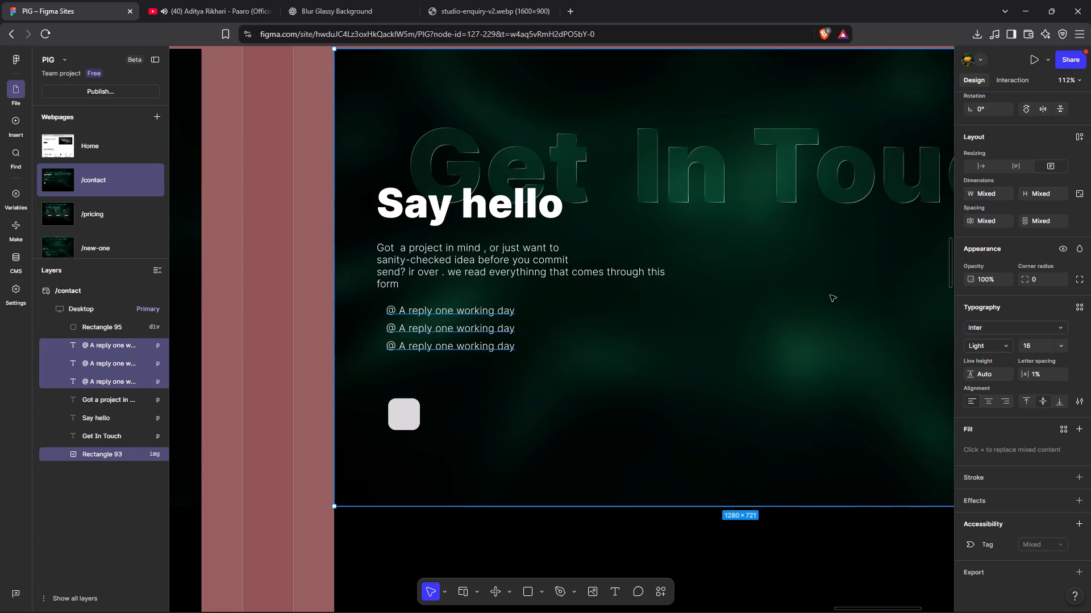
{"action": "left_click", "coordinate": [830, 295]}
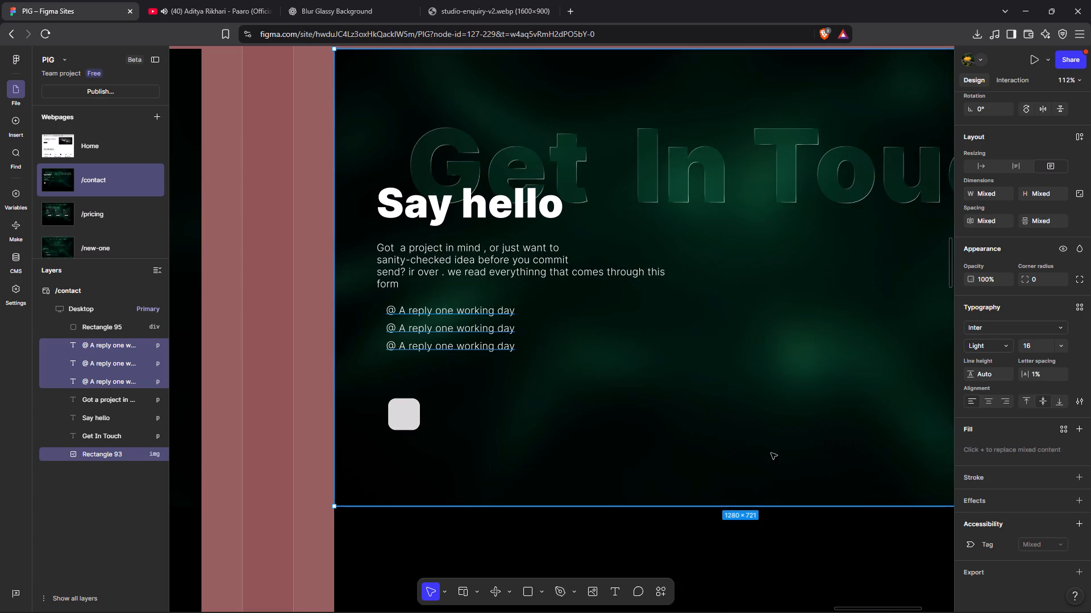
Leave the background image out of the selection and darken the three reply lines' text fill to grey.
{"action": "left_click", "coordinate": [771, 453], "text": "shift"}
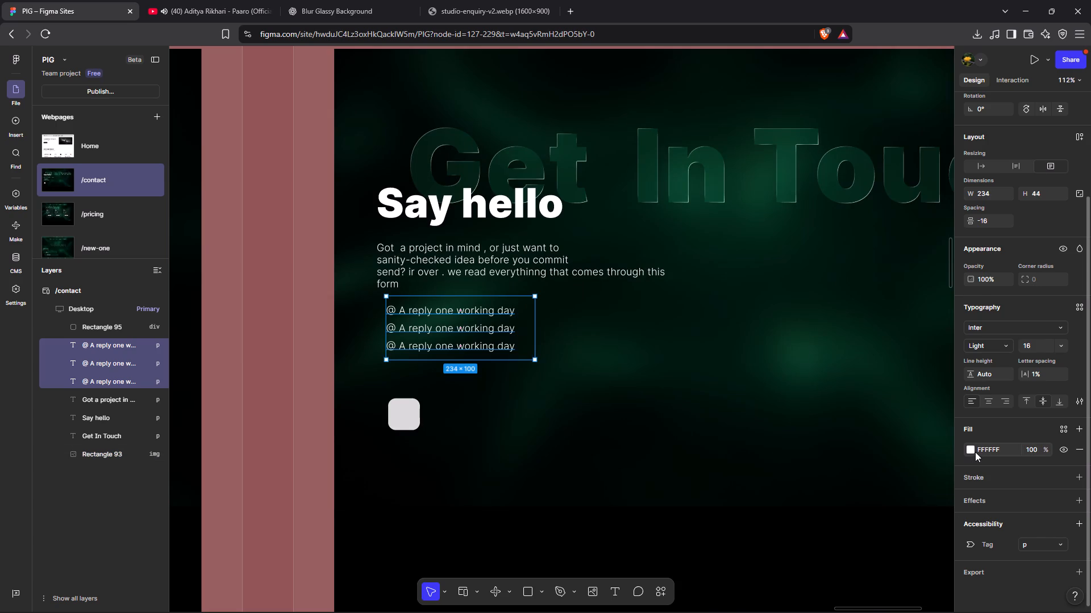
{"action": "left_click", "coordinate": [968, 449]}
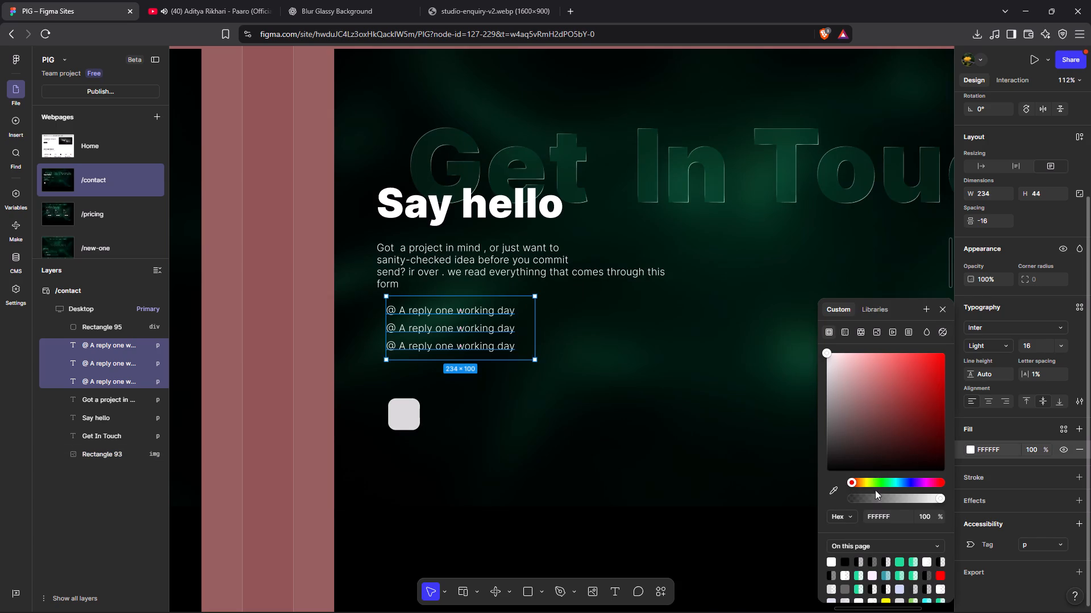
{"action": "left_click_drag", "start_coordinate": [827, 355], "coordinate": [823, 370]}
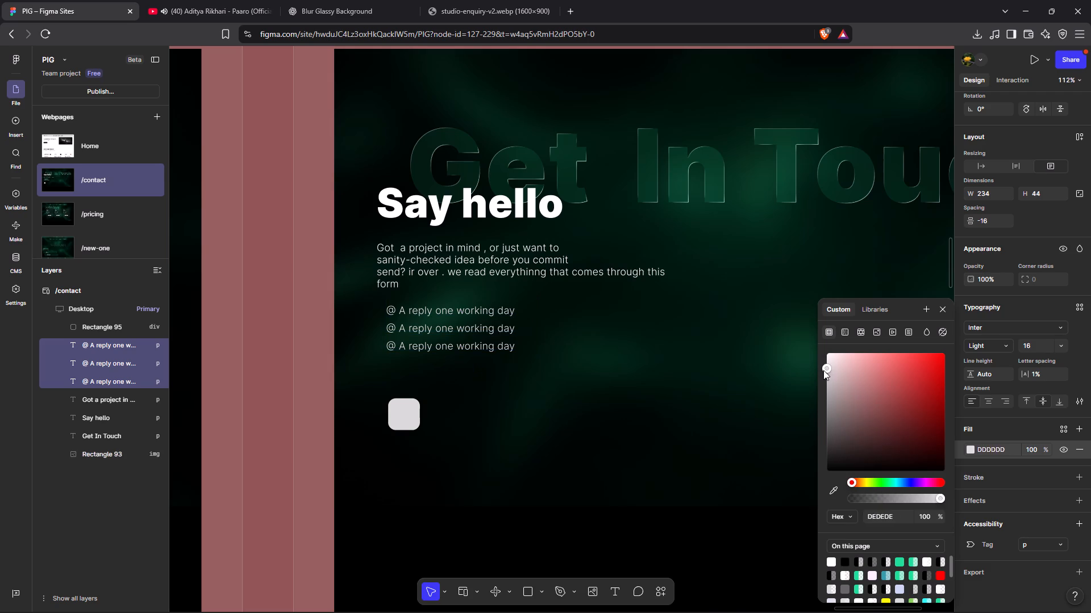
{"action": "left_click_drag", "start_coordinate": [823, 370], "coordinate": [826, 396]}
{"action": "left_click", "coordinate": [755, 536]}
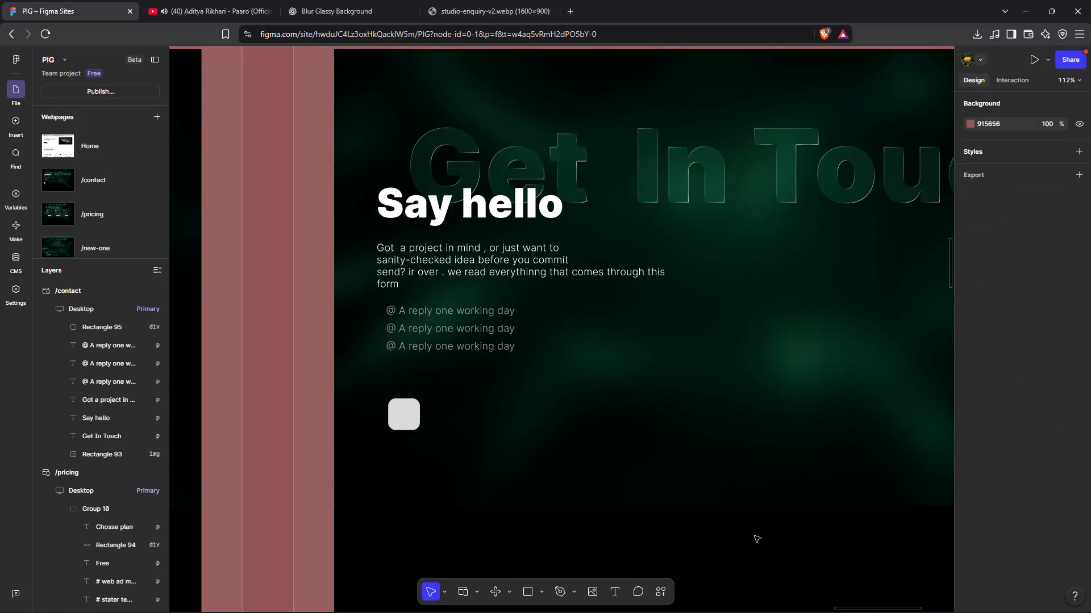
Change the small rounded tile's fill to white, FFFFFF.
{"action": "scroll", "coordinate": [397, 402], "scroll_direction": "down", "scroll_amount": 6}
{"action": "triple_click", "coordinate": [397, 402]}
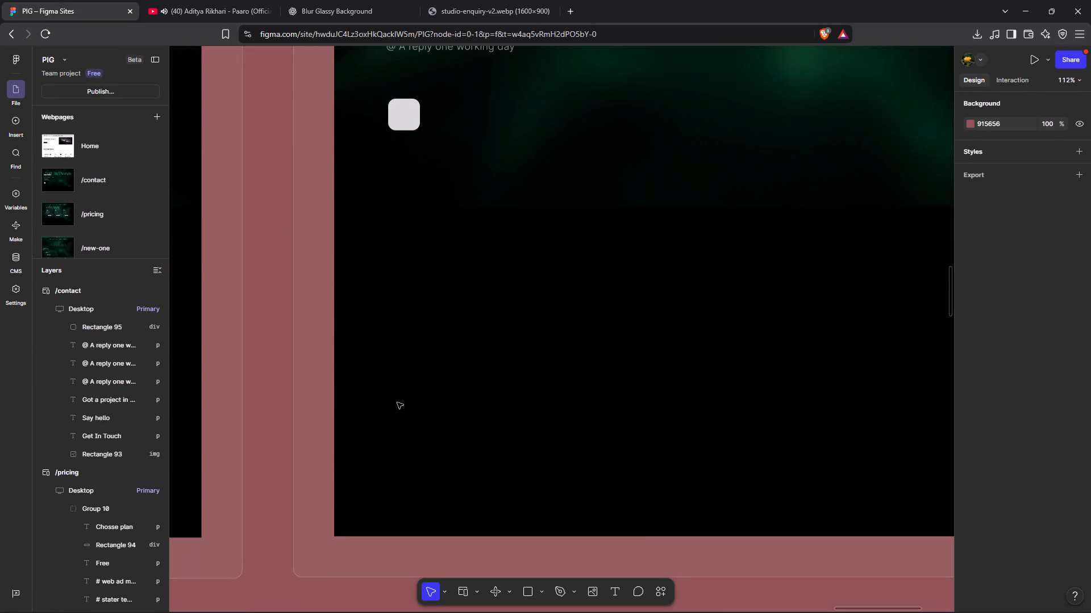
{"action": "scroll", "coordinate": [397, 402], "scroll_direction": "up", "scroll_amount": 3}
{"action": "left_click", "coordinate": [398, 334]}
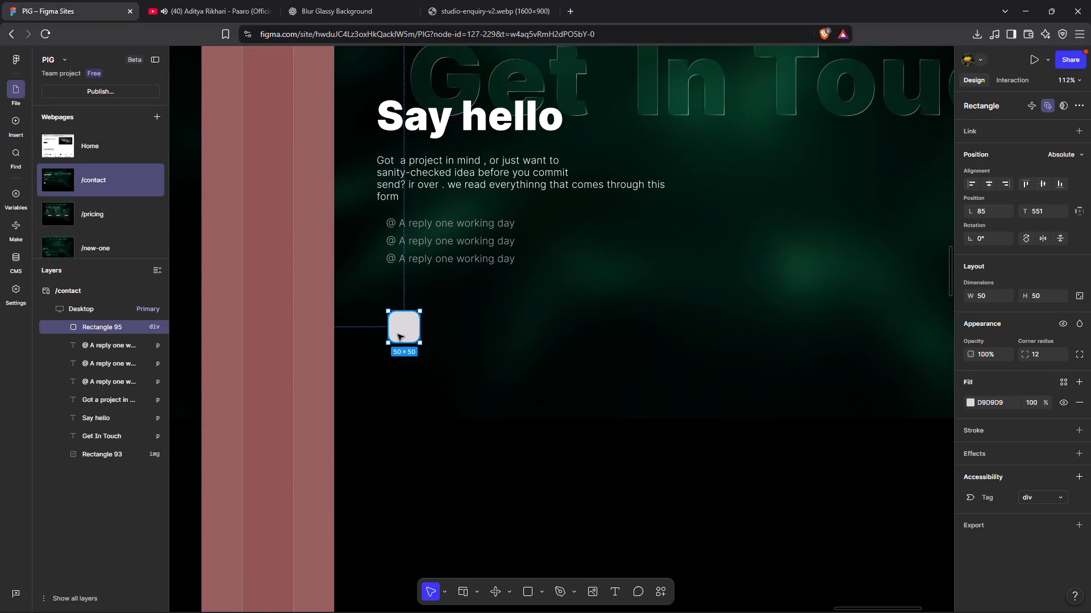
{"action": "left_click", "coordinate": [969, 398]}
{"action": "left_click_drag", "start_coordinate": [827, 369], "coordinate": [817, 346]}
{"action": "left_click", "coordinate": [801, 495]}
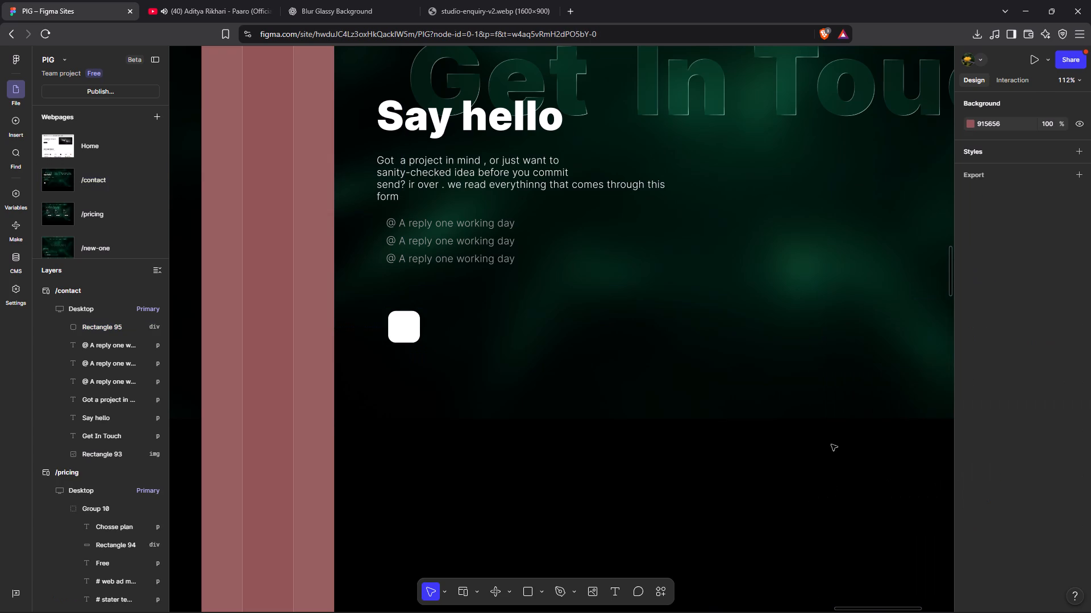
Apply a Glass effect to the small rounded tile below the reply lines.
{"action": "left_click", "coordinate": [406, 322]}
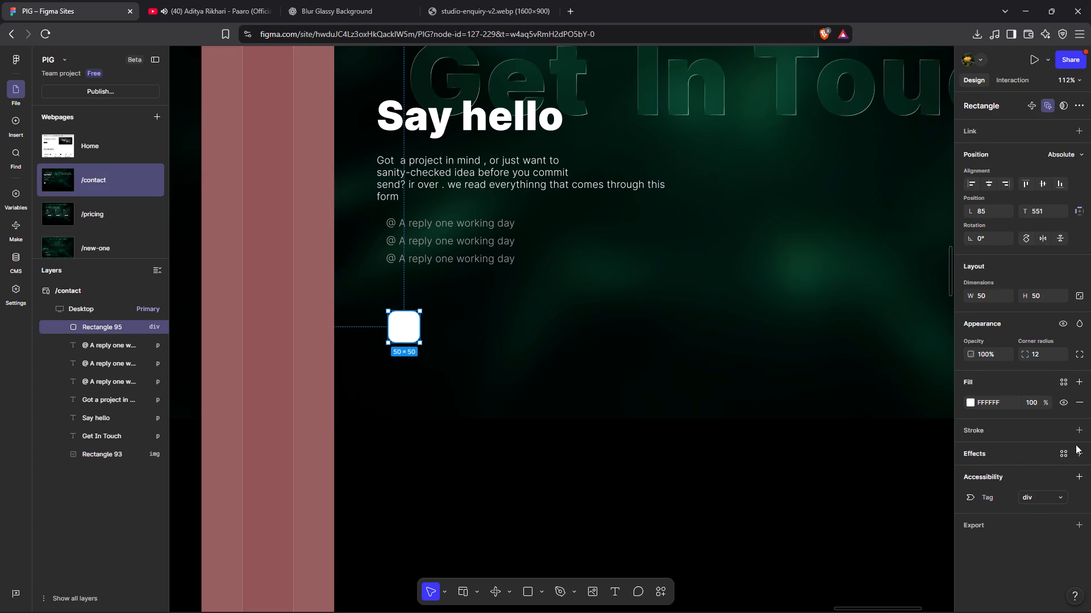
{"action": "left_click", "coordinate": [1085, 448]}
{"action": "left_click", "coordinate": [1039, 555]}
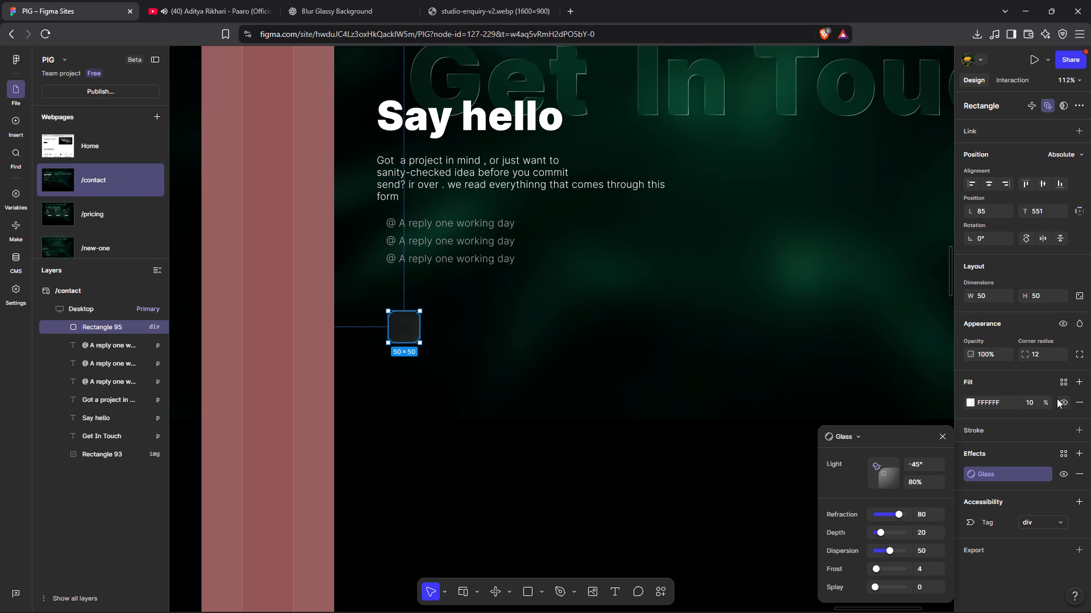
{"action": "left_click", "coordinate": [810, 488]}
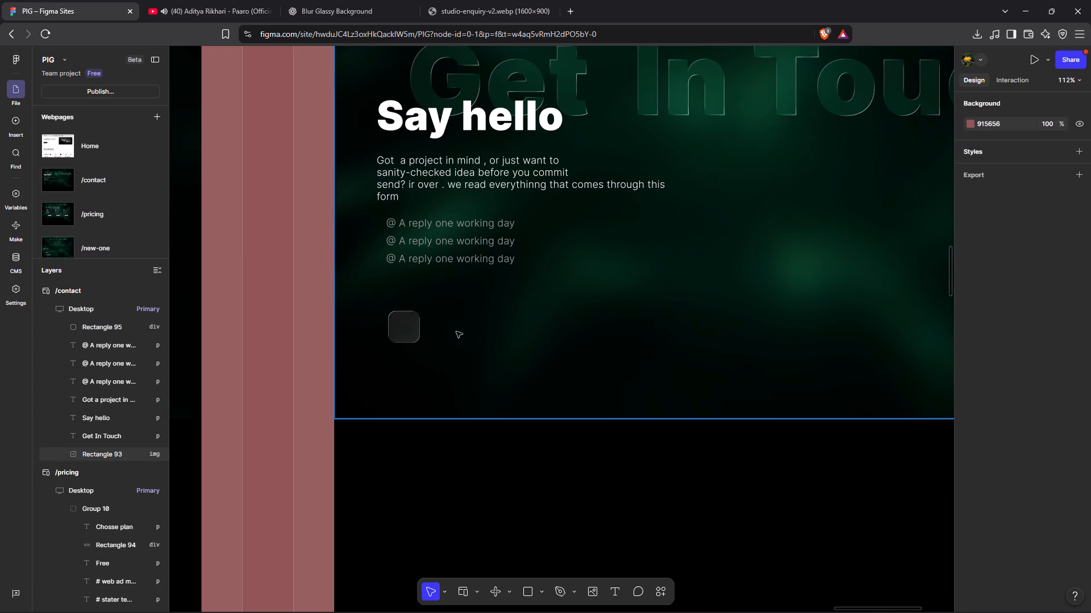
Duplicate the glass tile twice to form a horizontal row of three, about 23 apart, with the middle one at about left 158, top 551.
{"action": "left_click", "coordinate": [393, 340]}
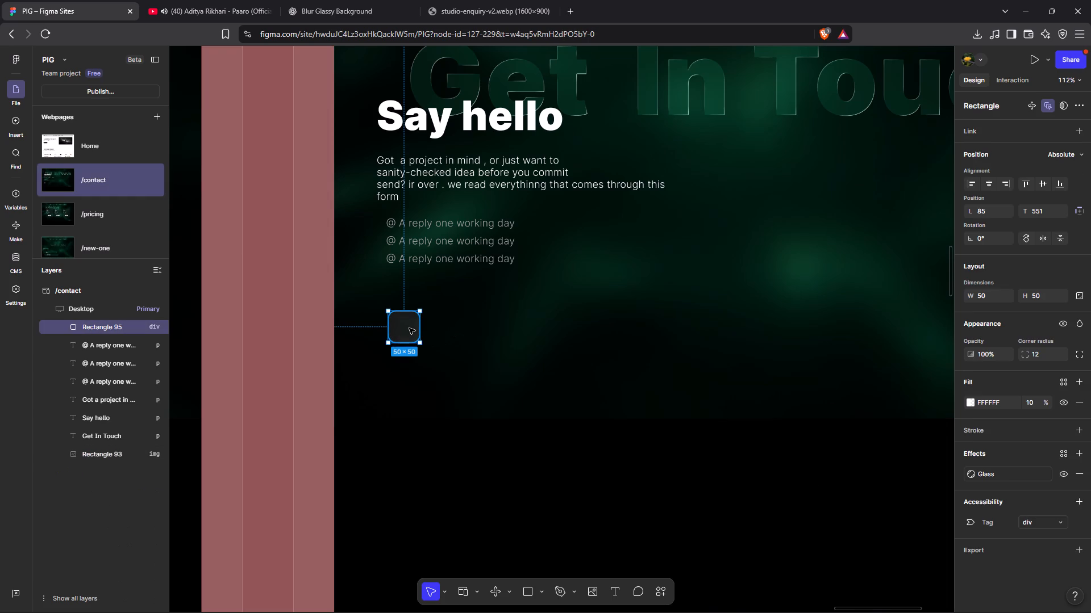
{"action": "left_click", "coordinate": [409, 328]}
{"action": "key", "text": "ctrl+d"}
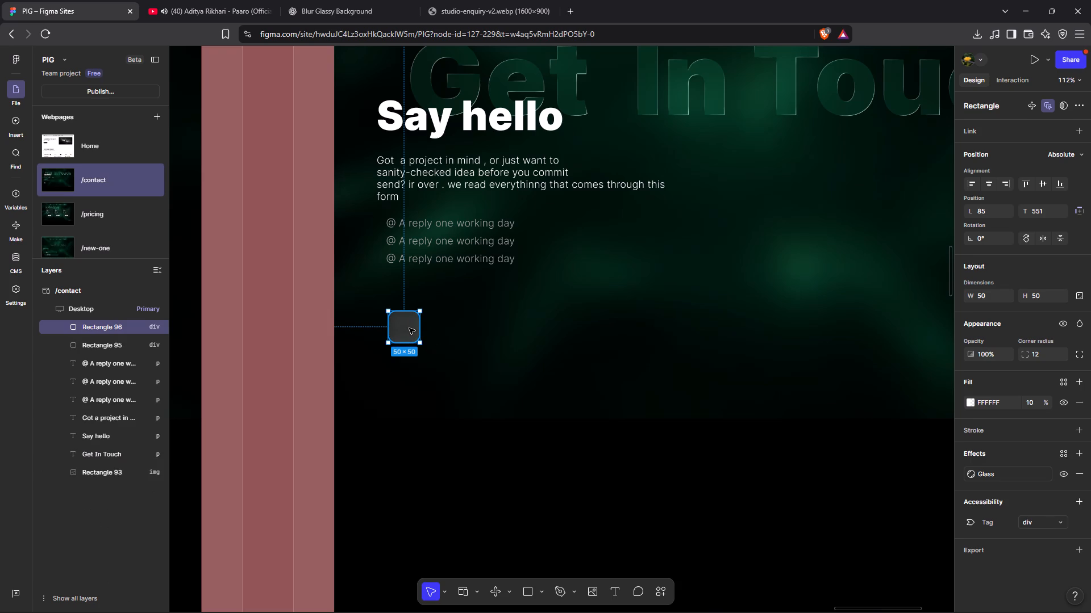
{"action": "left_click_drag", "start_coordinate": [409, 328], "coordinate": [449, 328]}
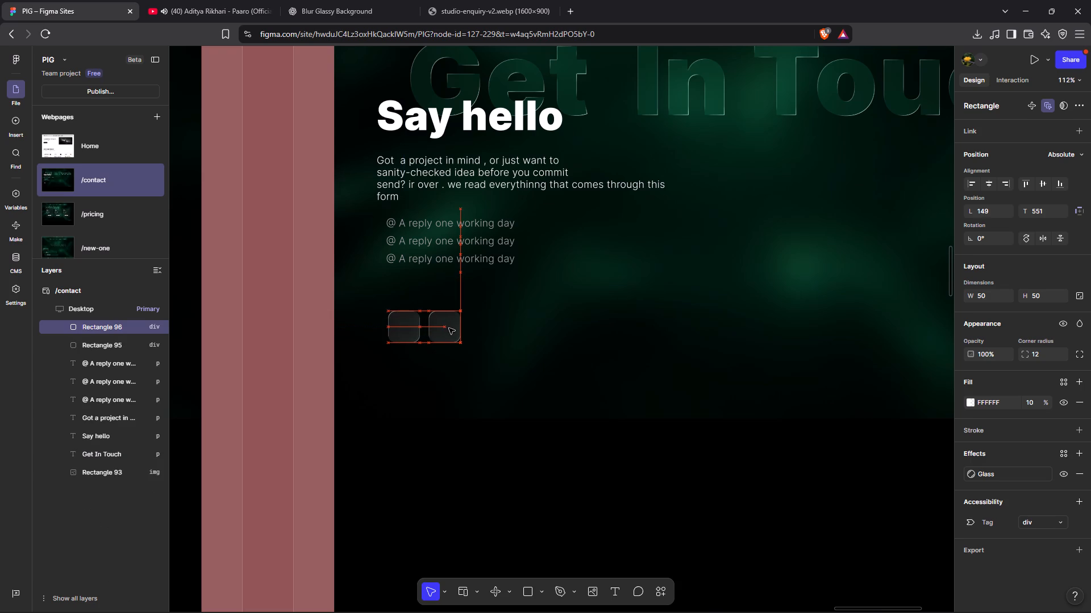
{"action": "left_click_drag", "start_coordinate": [449, 328], "coordinate": [456, 328]}
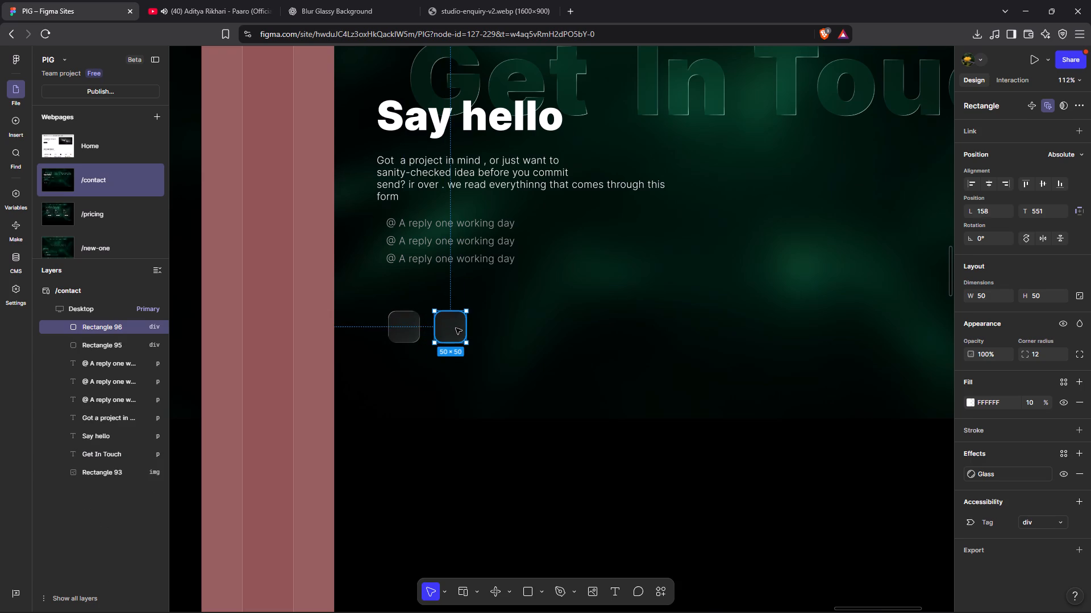
{"action": "key", "text": "ctrl+d"}
{"action": "left_click", "coordinate": [273, 308]}
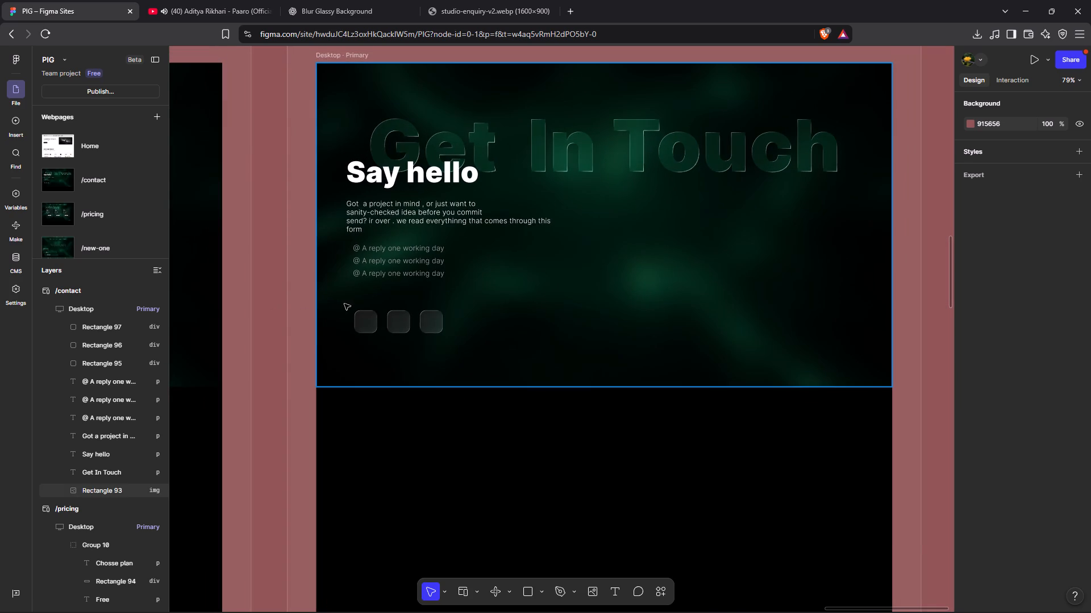
Move the three glass tiles up together to about 19 below the reply lines, left-aligned with those lines.
{"action": "left_click", "coordinate": [428, 331], "text": "shift"}
{"action": "left_click", "coordinate": [397, 325], "text": "shift"}
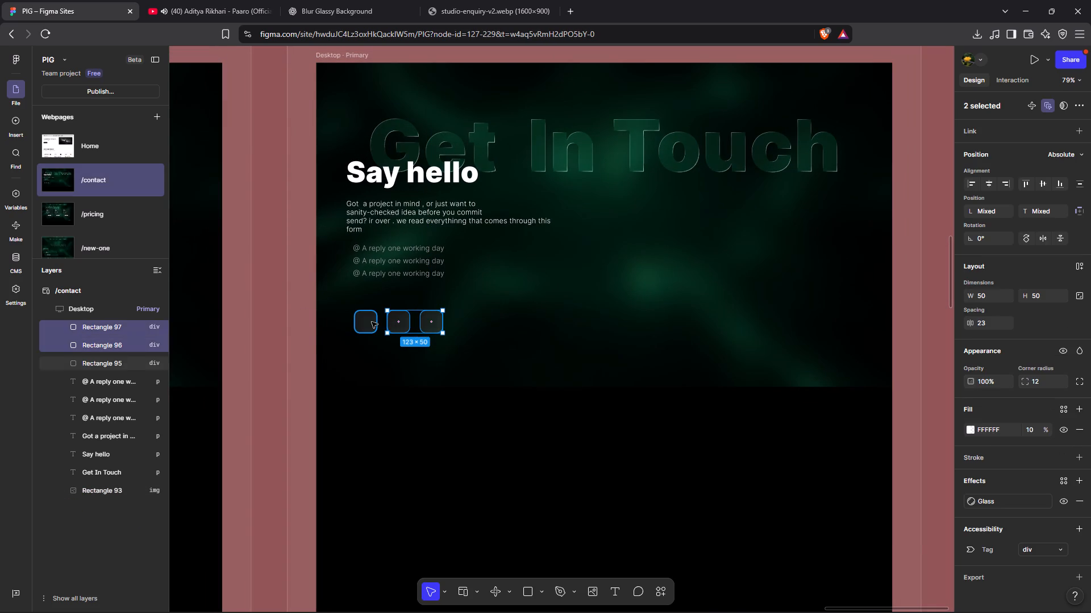
{"action": "left_click", "coordinate": [371, 322], "text": "shift"}
{"action": "left_click_drag", "start_coordinate": [403, 328], "coordinate": [402, 314]}
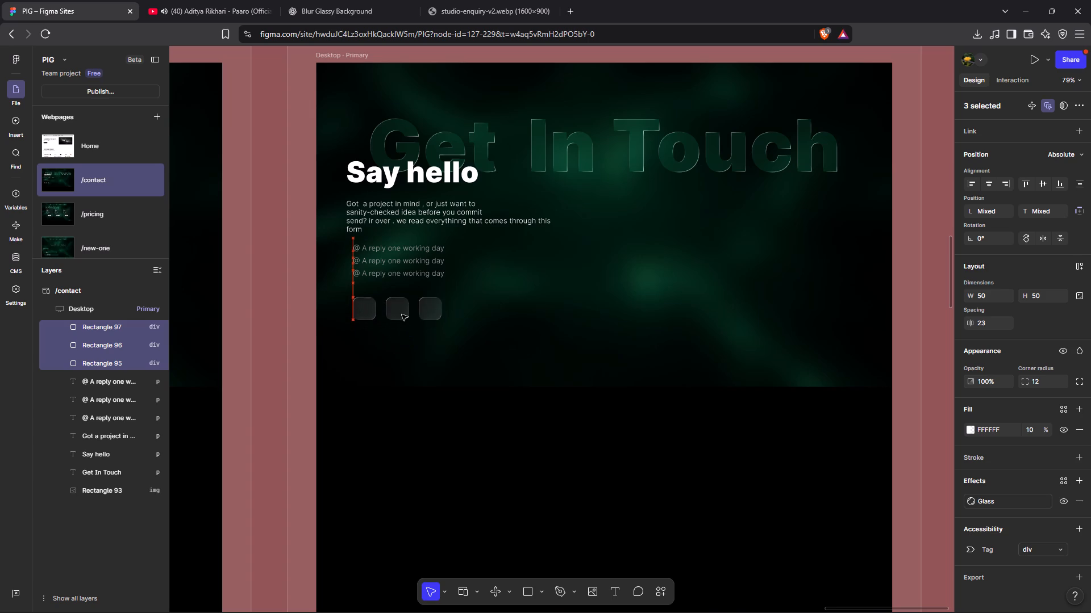
{"action": "left_click_drag", "start_coordinate": [402, 314], "coordinate": [402, 312]}
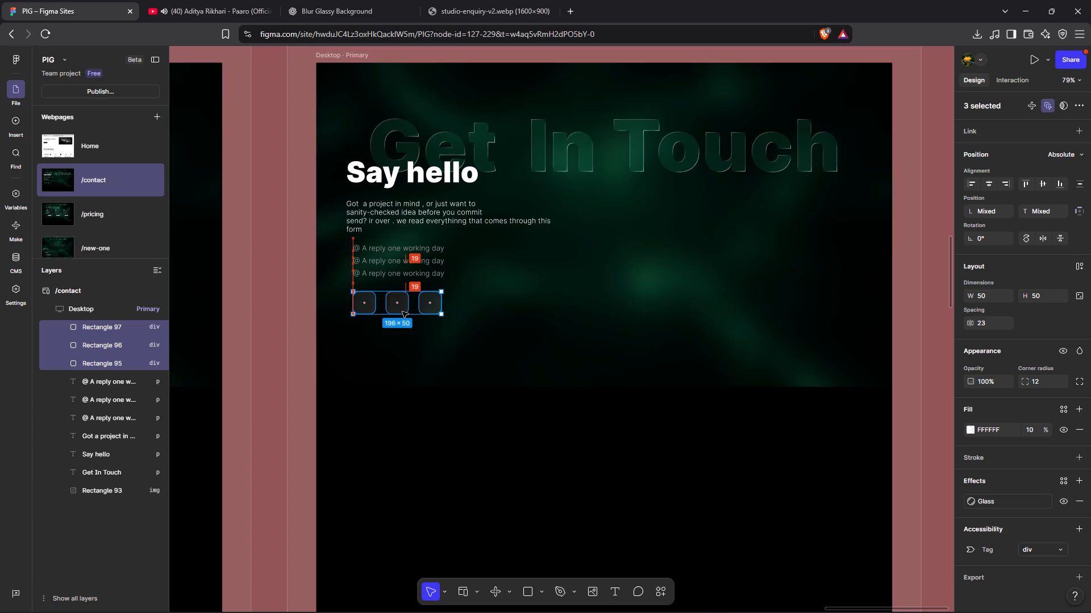
{"action": "left_click_drag", "start_coordinate": [402, 312], "coordinate": [402, 309]}
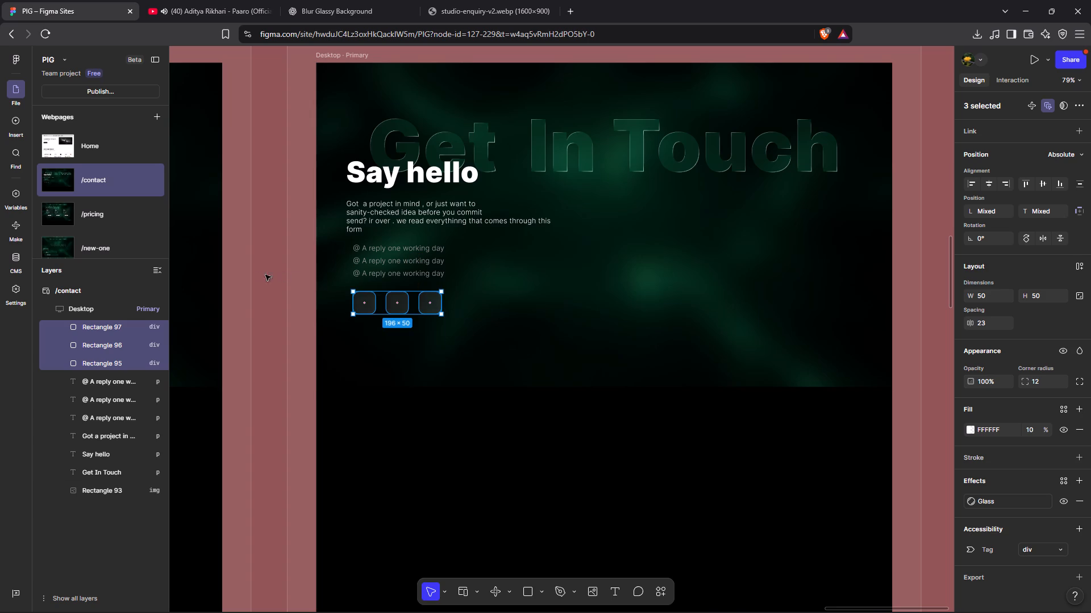
{"action": "left_click", "coordinate": [255, 272]}
Draw a rectangle about 617 × 353 beside the Say hello text, at left 571, top 193.
{"action": "scroll", "coordinate": [399, 384], "scroll_direction": "up", "scroll_amount": 1}
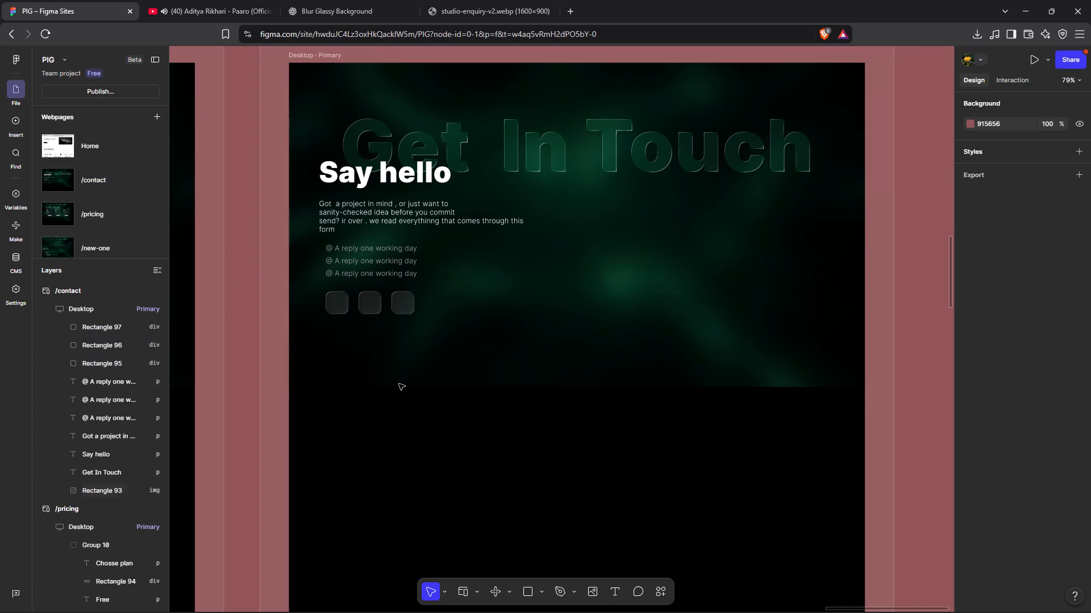
{"action": "scroll", "coordinate": [399, 384], "scroll_direction": "up", "scroll_amount": 3}
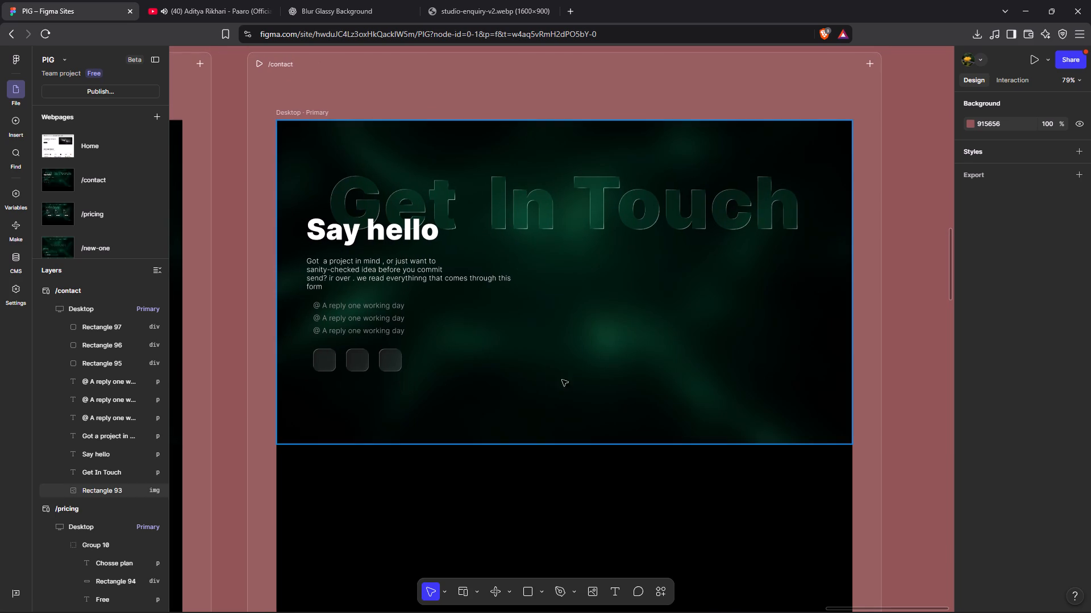
{"action": "left_click", "coordinate": [530, 587]}
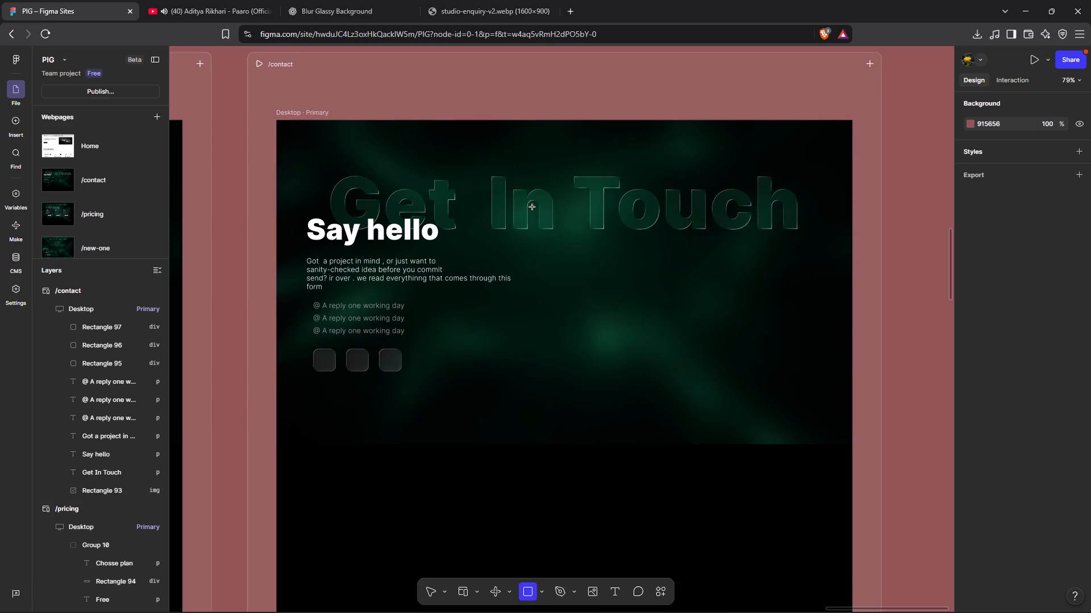
{"action": "left_click_drag", "start_coordinate": [534, 207], "coordinate": [815, 385]}
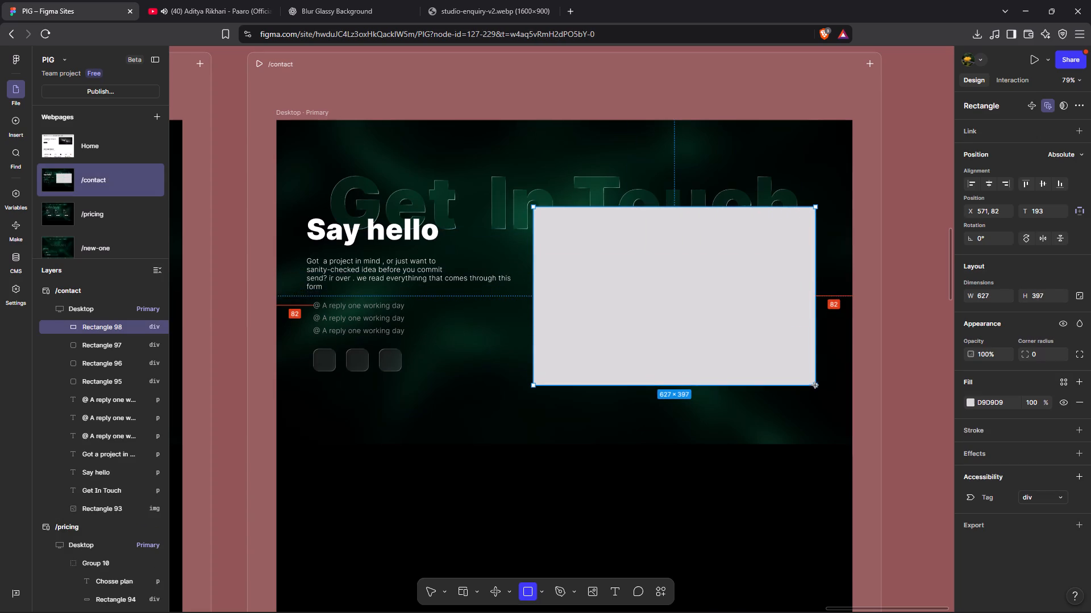
{"action": "left_click_drag", "start_coordinate": [815, 385], "coordinate": [814, 383]}
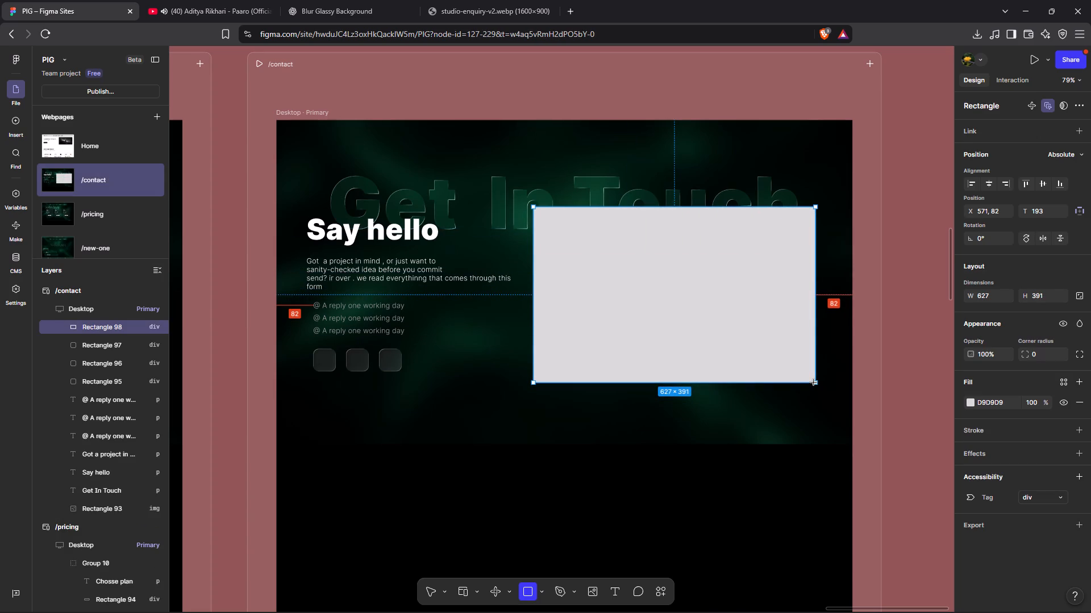
{"action": "left_click_drag", "start_coordinate": [814, 383], "coordinate": [812, 382]}
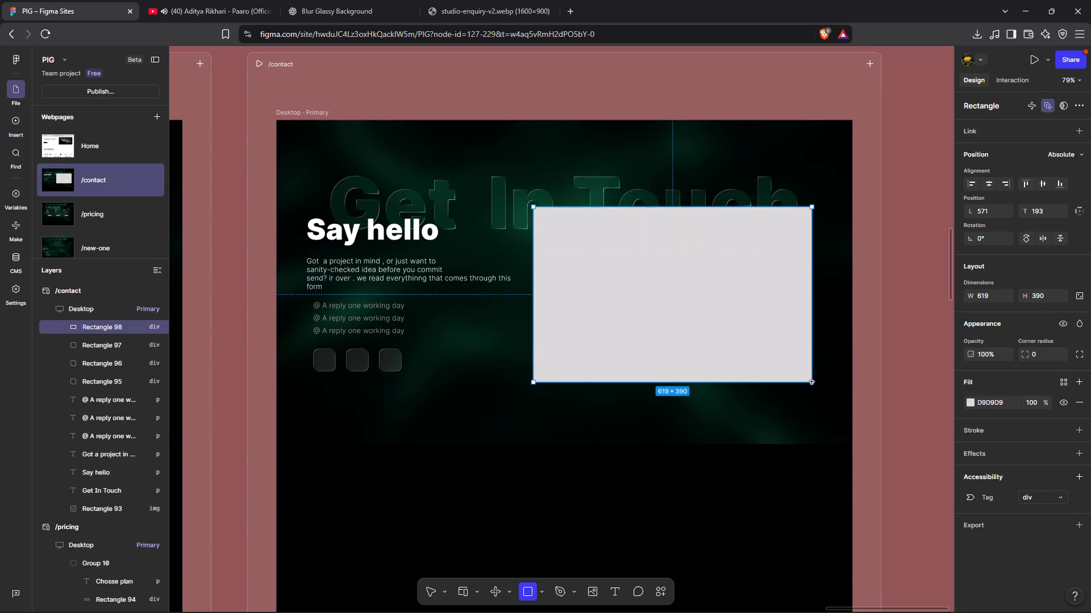
{"action": "left_click_drag", "start_coordinate": [812, 382], "coordinate": [836, 370]}
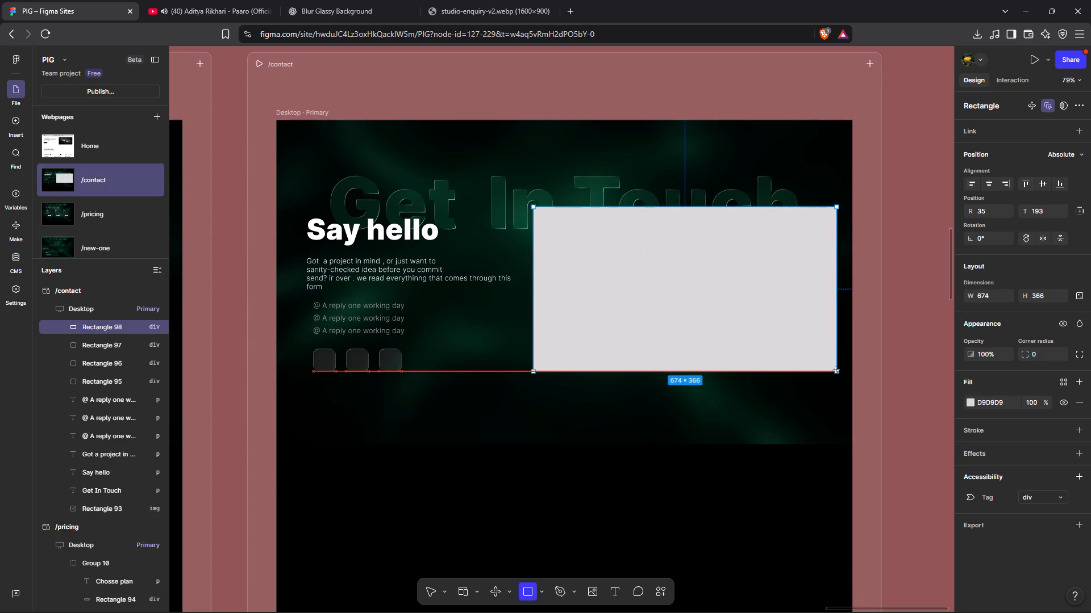
{"action": "left_click_drag", "start_coordinate": [836, 370], "coordinate": [826, 368]}
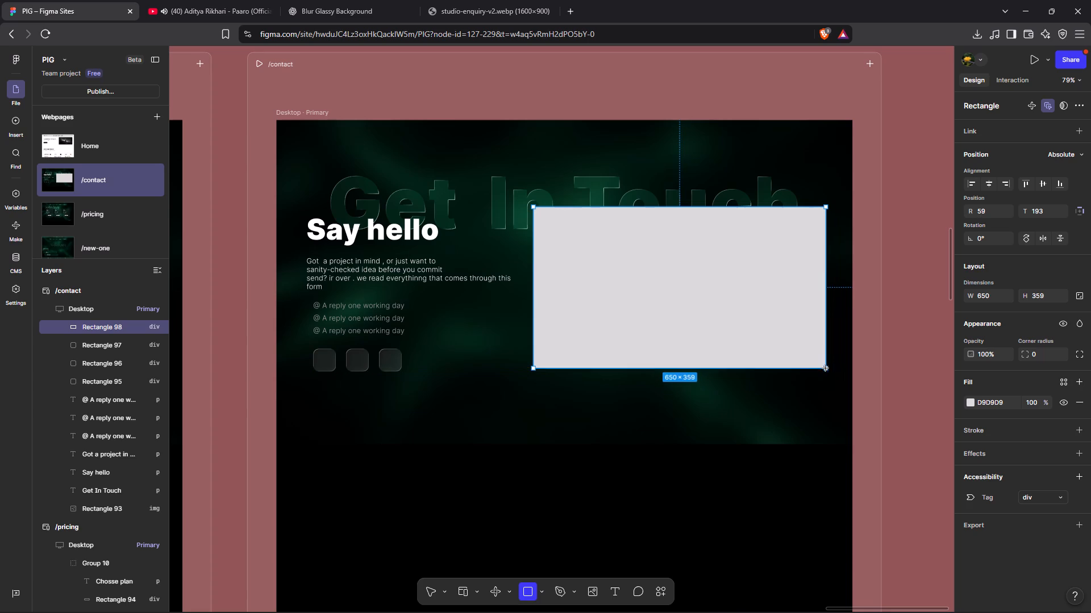
{"action": "left_click_drag", "start_coordinate": [826, 368], "coordinate": [811, 366]}
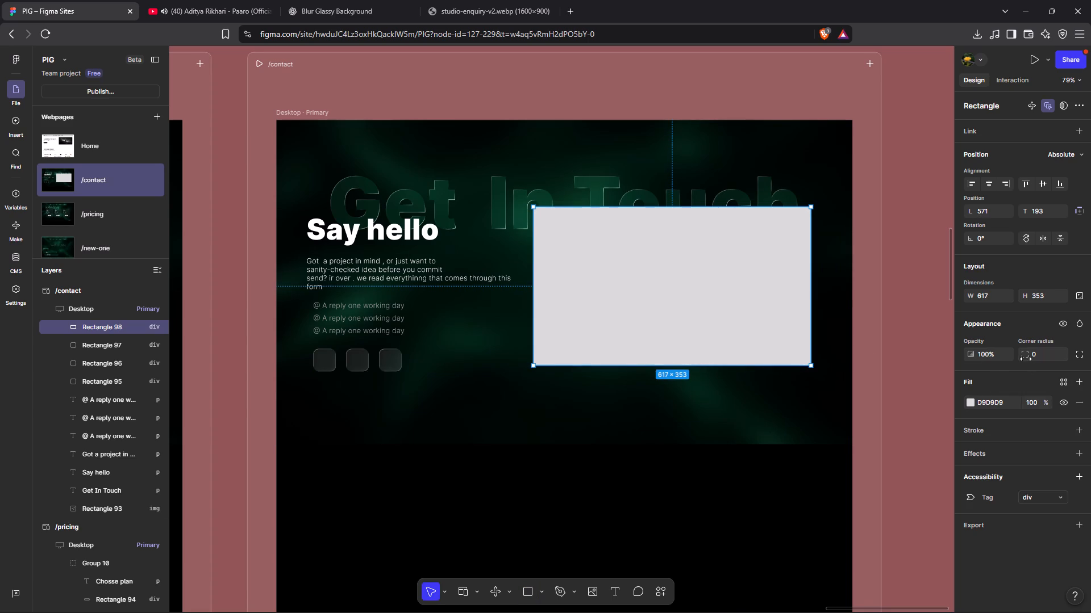
Set the large rectangle's corner radius to 16.
{"action": "left_click_drag", "start_coordinate": [1026, 355], "coordinate": [542, 331]}
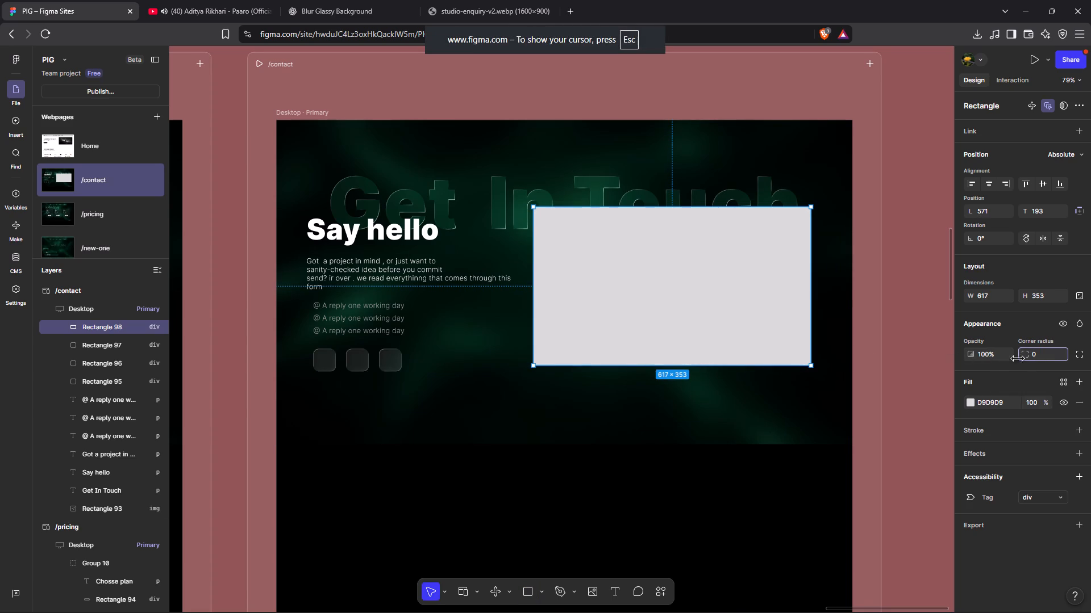
{"action": "left_click_drag", "start_coordinate": [542, 331], "coordinate": [728, 321]}
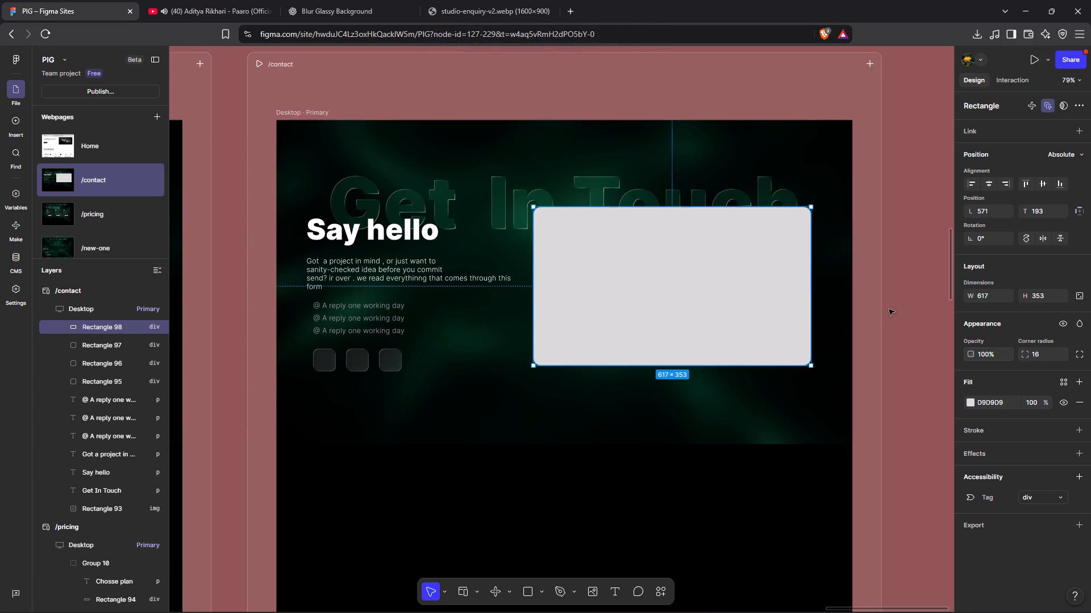
{"action": "left_click", "coordinate": [870, 301]}
Change the large rectangle's fill to white, FFFFFF.
{"action": "left_click", "coordinate": [746, 278]}
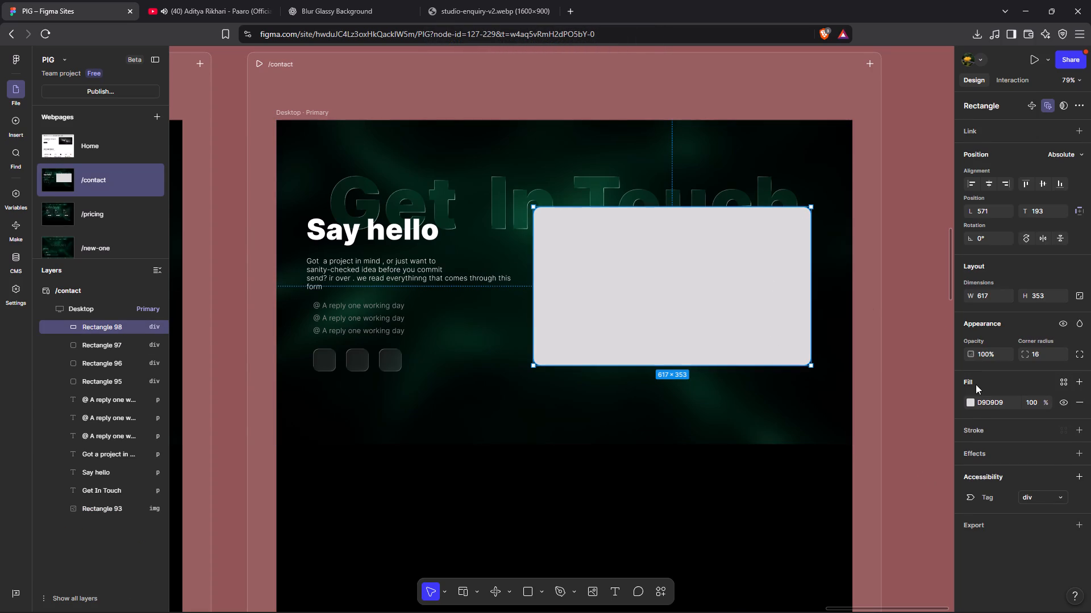
{"action": "left_click", "coordinate": [973, 404]}
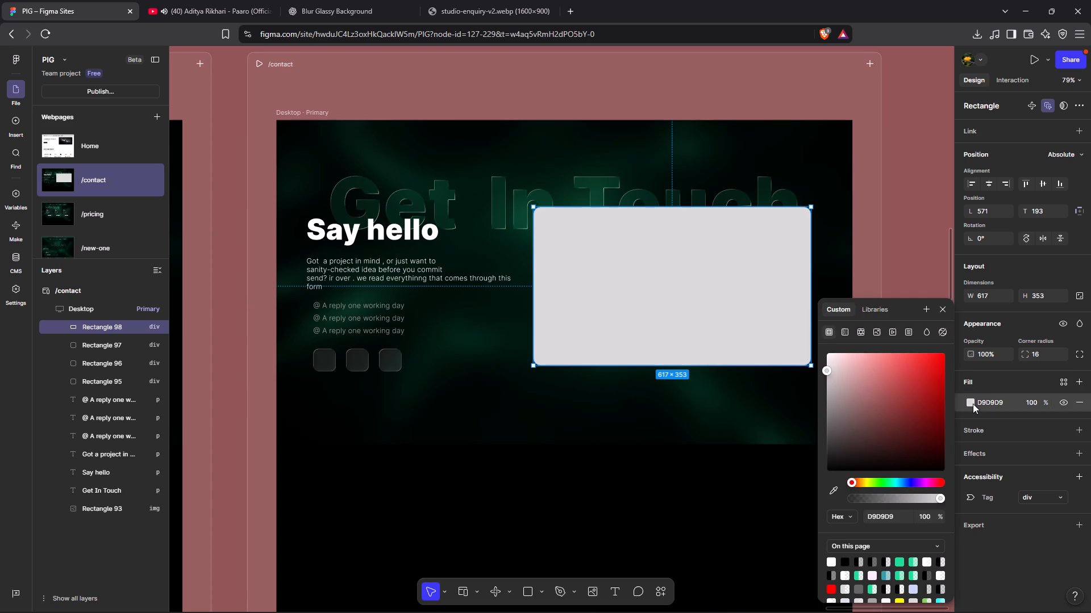
{"action": "left_click_drag", "start_coordinate": [825, 368], "coordinate": [825, 342]}
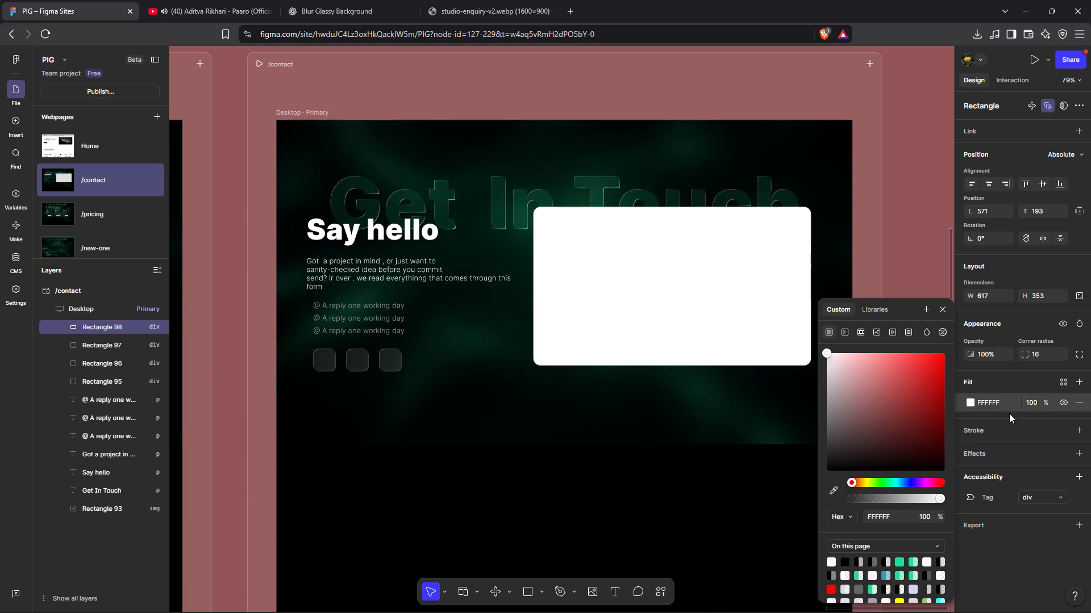
Apply a Glass effect to the large rectangle.
{"action": "left_click", "coordinate": [1078, 453]}
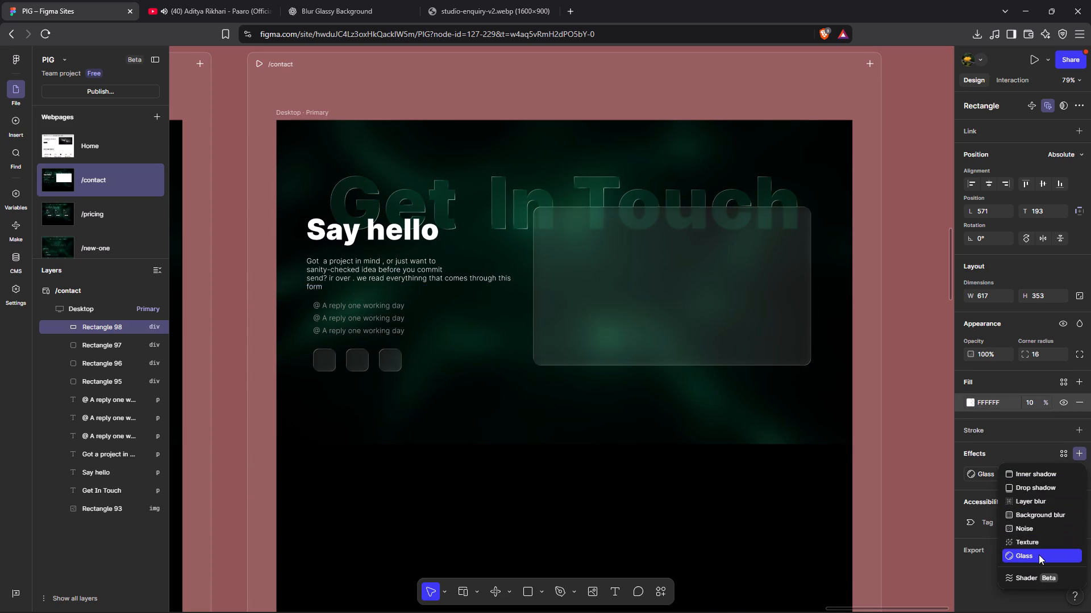
{"action": "left_click", "coordinate": [1039, 555]}
{"action": "left_click", "coordinate": [919, 409]}
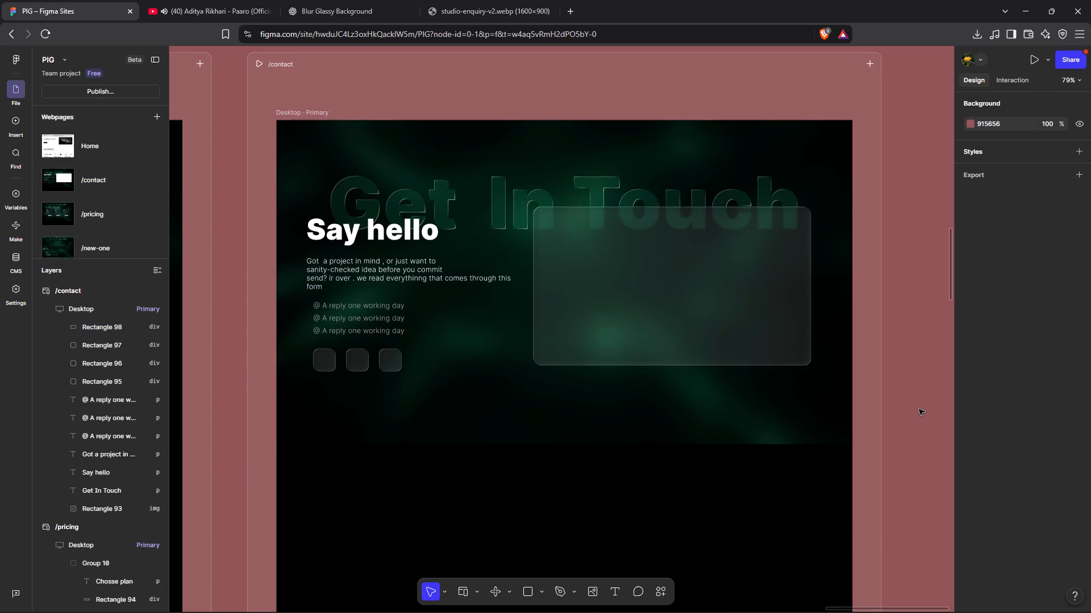
Reduce the large glass panel's fill opacity to 5%.
{"action": "left_click", "coordinate": [739, 284]}
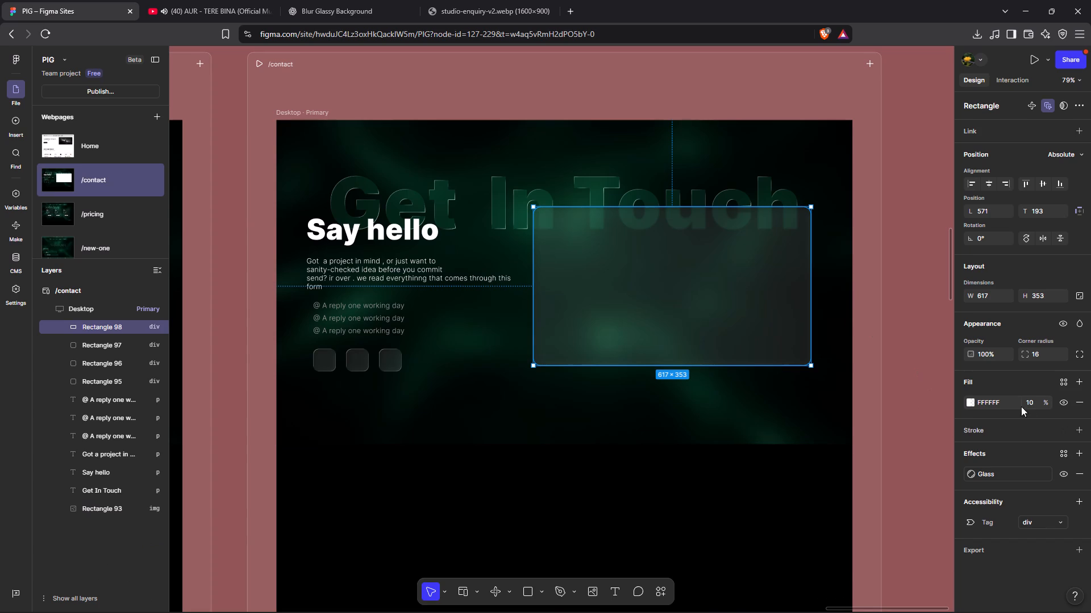
{"action": "left_click_drag", "start_coordinate": [1044, 401], "coordinate": [538, 330]}
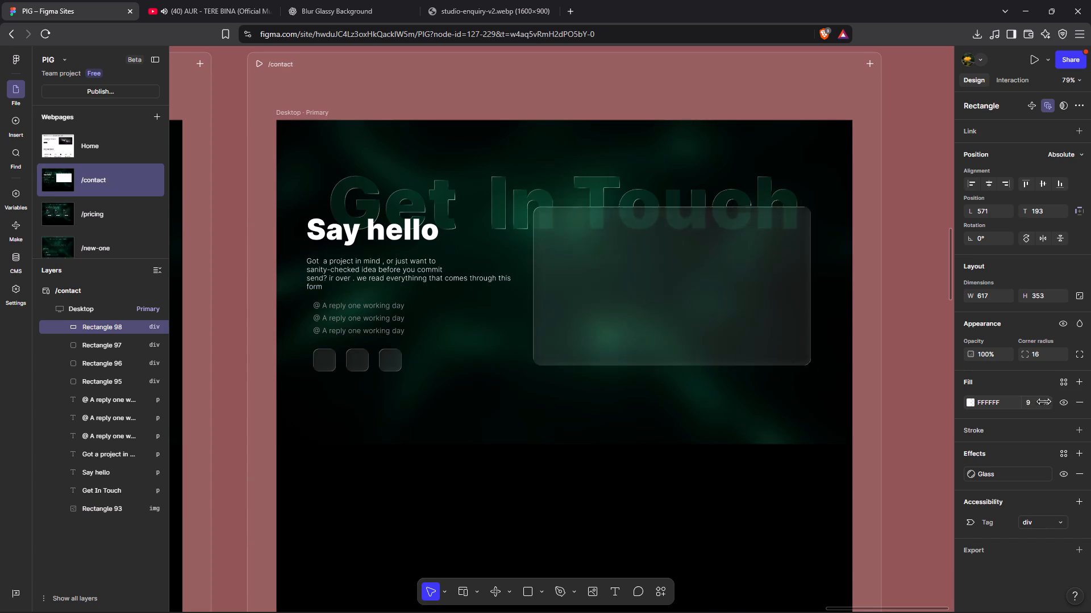
{"action": "left_click_drag", "start_coordinate": [538, 330], "coordinate": [536, 331]}
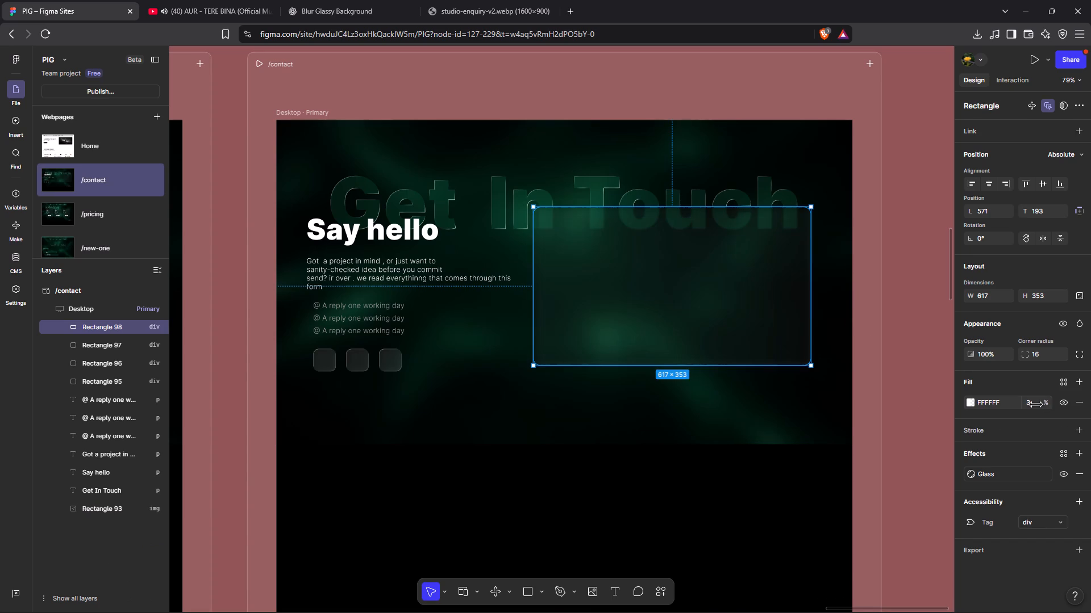
{"action": "left_click_drag", "start_coordinate": [536, 331], "coordinate": [543, 341]}
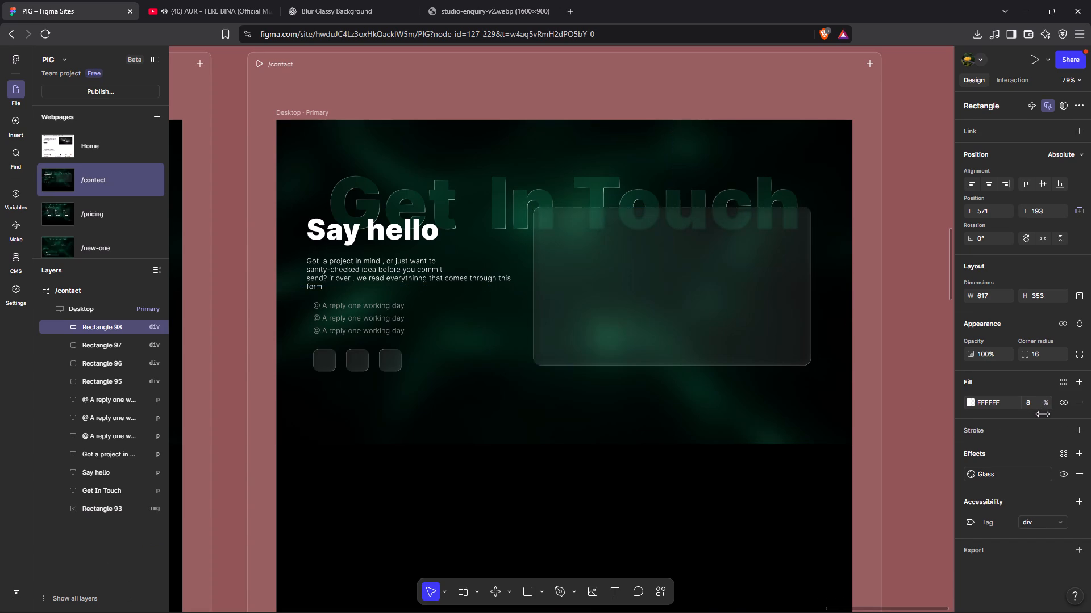
{"action": "left_click_drag", "start_coordinate": [543, 341], "coordinate": [540, 342]}
{"action": "left_click_drag", "start_coordinate": [540, 342], "coordinate": [538, 341]}
{"action": "left_click", "coordinate": [922, 357]}
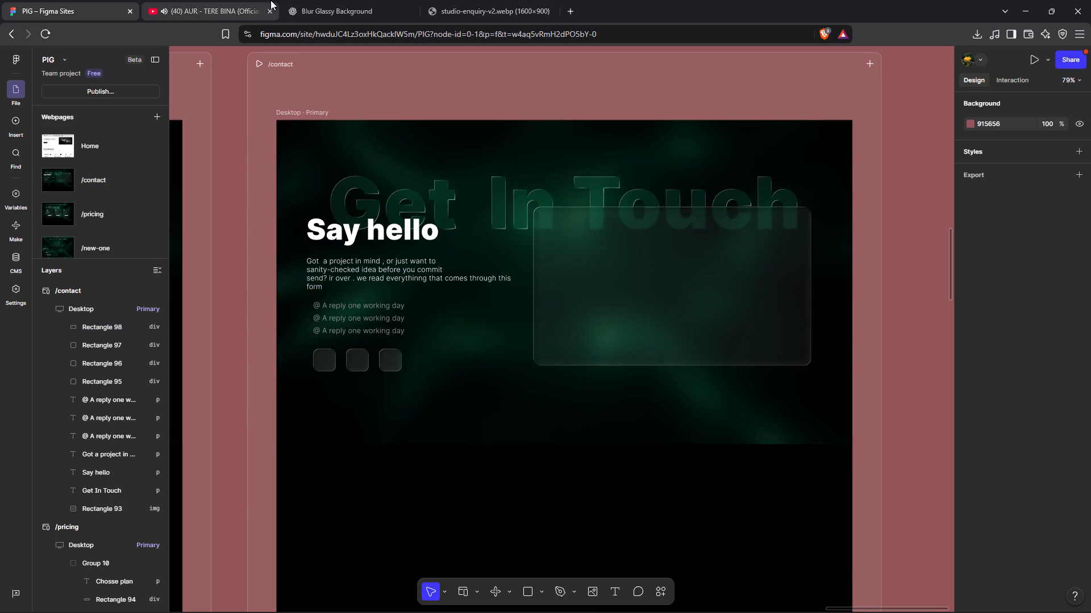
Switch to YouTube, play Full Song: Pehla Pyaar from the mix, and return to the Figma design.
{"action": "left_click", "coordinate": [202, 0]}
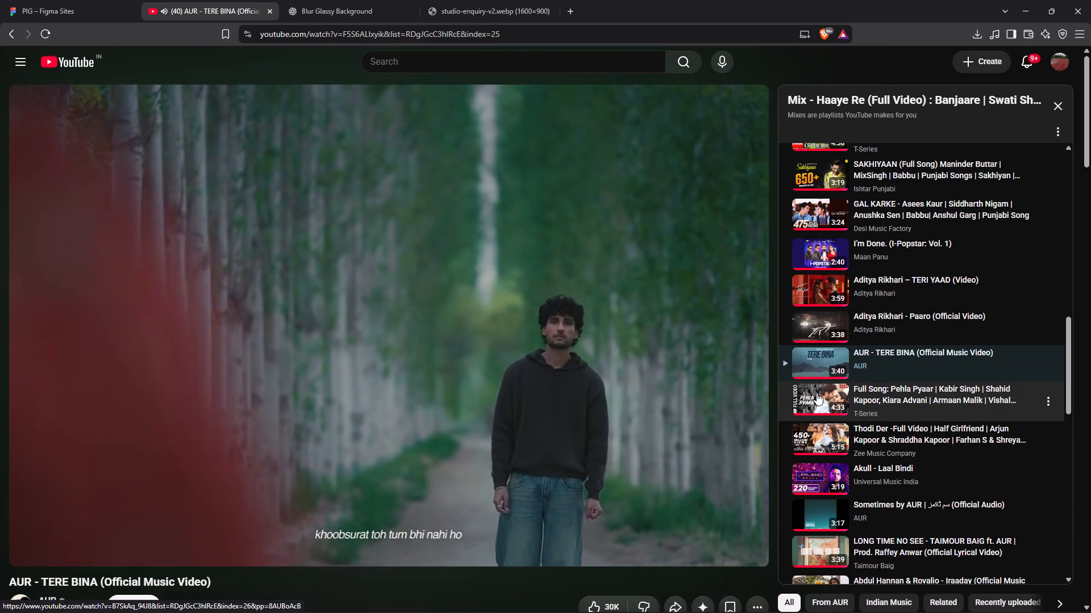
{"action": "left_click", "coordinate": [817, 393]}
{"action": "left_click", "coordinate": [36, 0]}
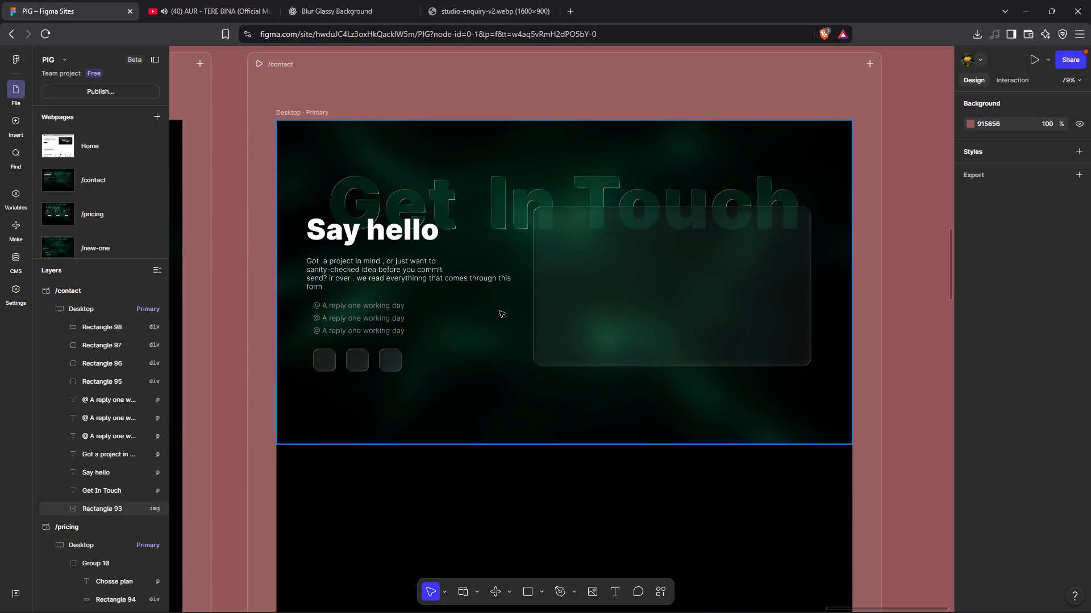
Duplicate the glass panel, shrink the copy to about 287 × 49, and place it inside the panel at about left 585, top 218.
{"action": "left_click", "coordinate": [719, 316]}
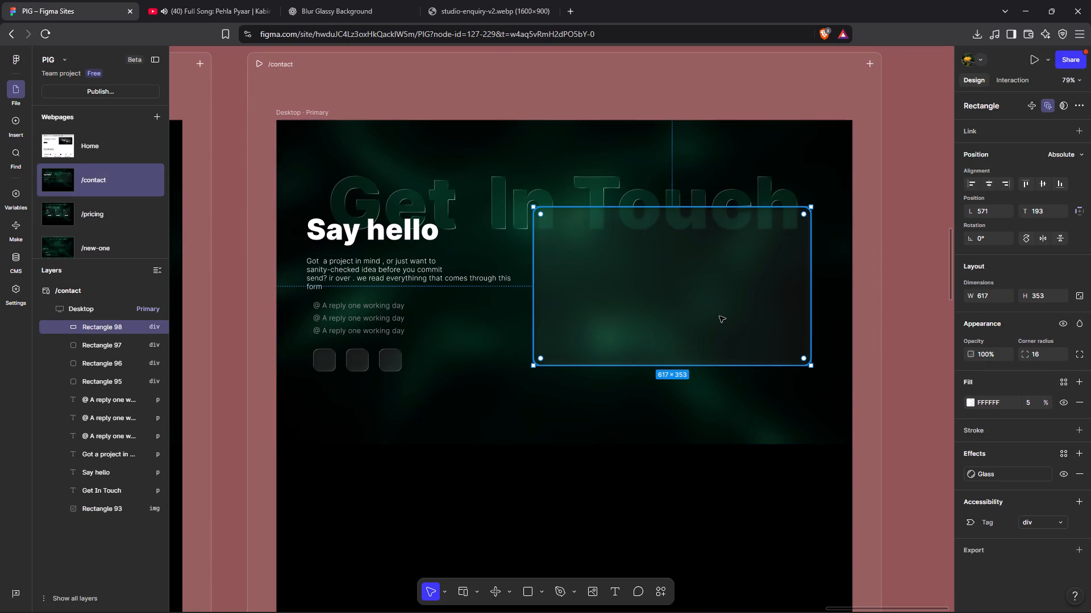
{"action": "key", "text": "ctrl+d"}
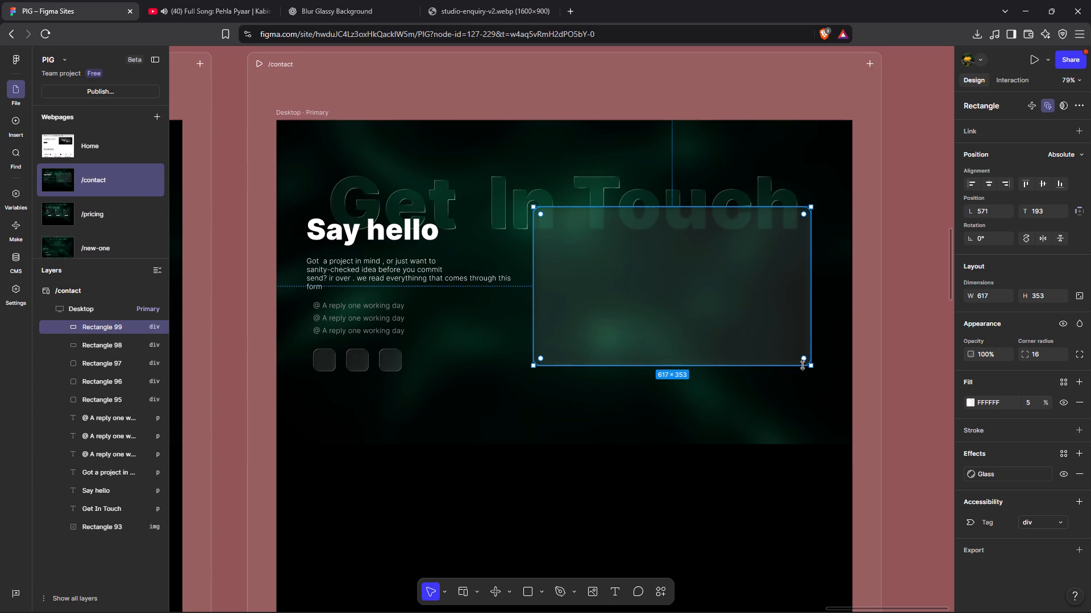
{"action": "left_click_drag", "start_coordinate": [814, 366], "coordinate": [676, 246]}
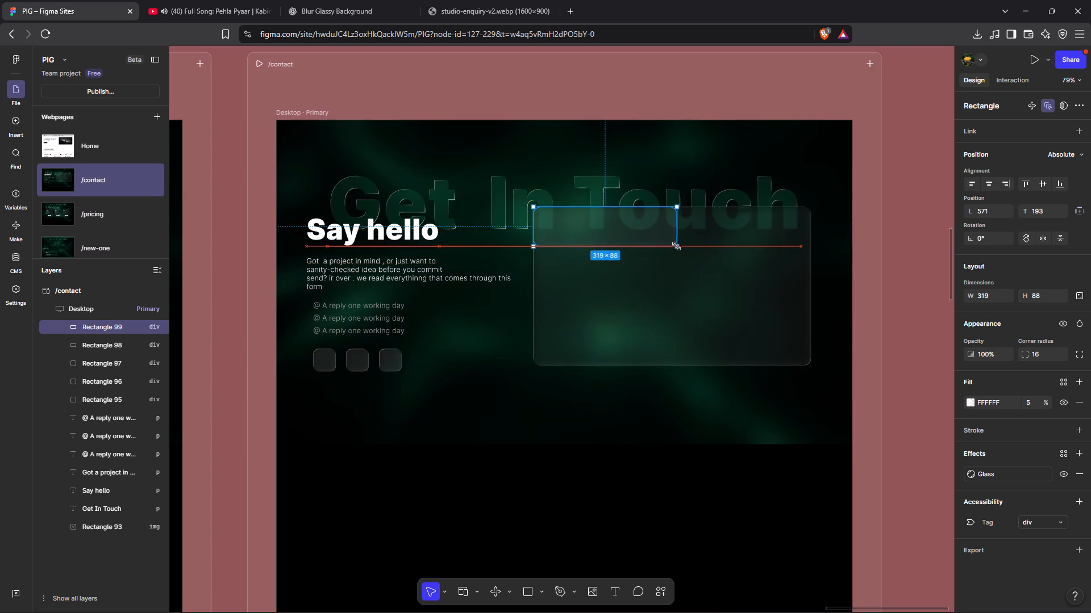
{"action": "left_click_drag", "start_coordinate": [676, 246], "coordinate": [661, 234]}
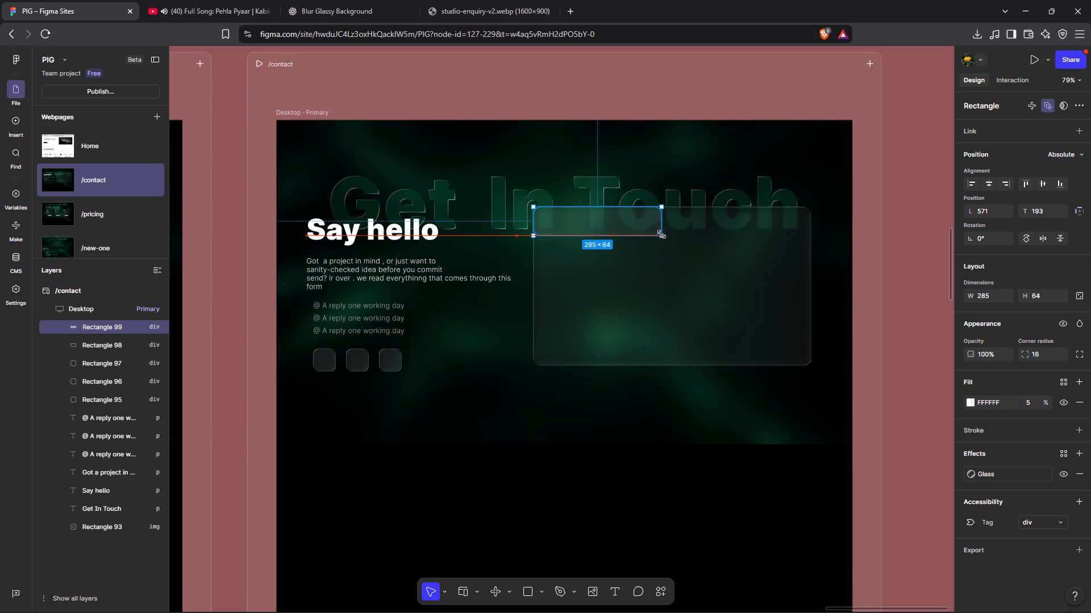
{"action": "left_click_drag", "start_coordinate": [661, 234], "coordinate": [663, 228]}
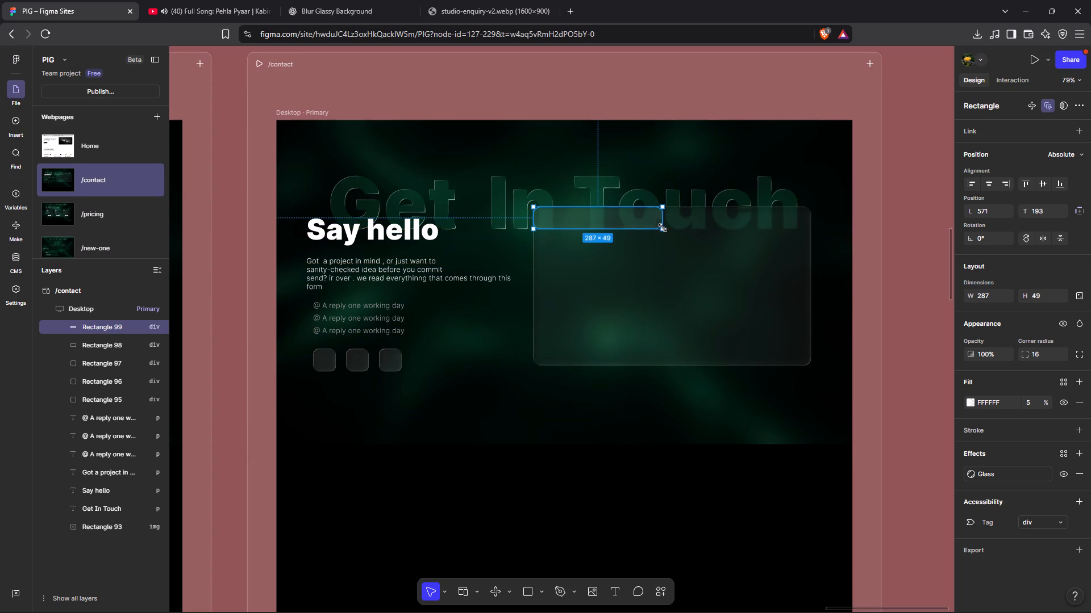
{"action": "left_click_drag", "start_coordinate": [619, 214], "coordinate": [625, 226]}
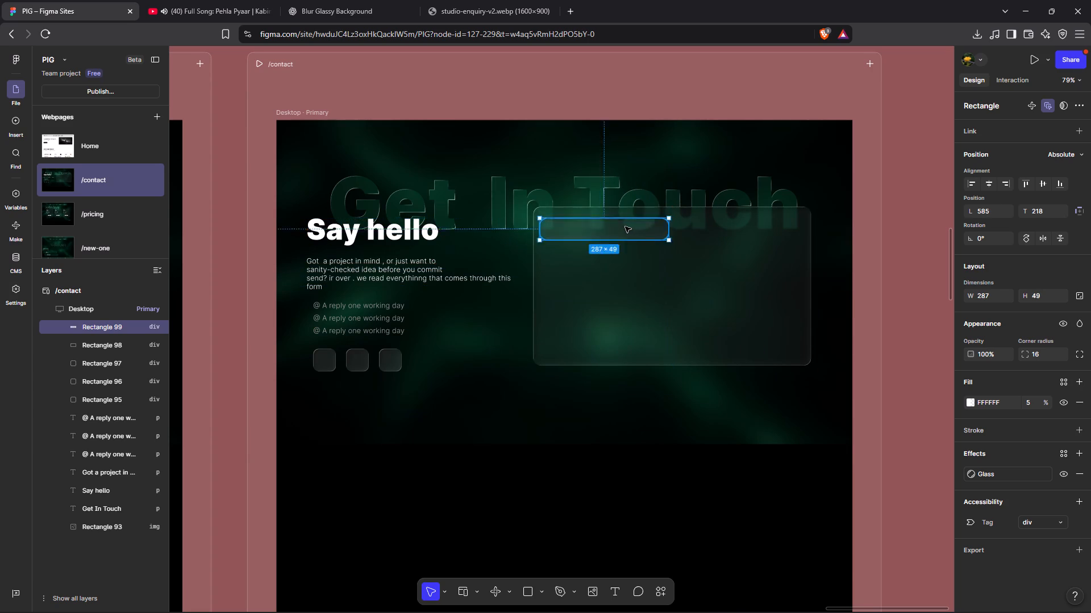
Narrow the small glass field to about 259 × 49 and move it to about left 594, top 208 inside the panel.
{"action": "left_click_drag", "start_coordinate": [673, 230], "coordinate": [660, 232]}
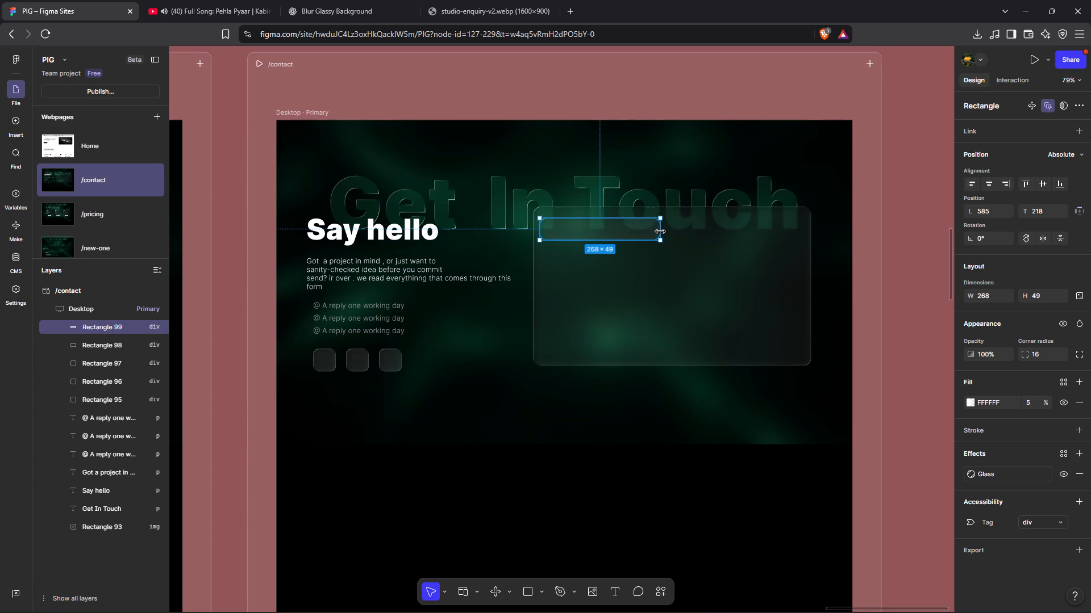
{"action": "left_click_drag", "start_coordinate": [660, 232], "coordinate": [657, 232]}
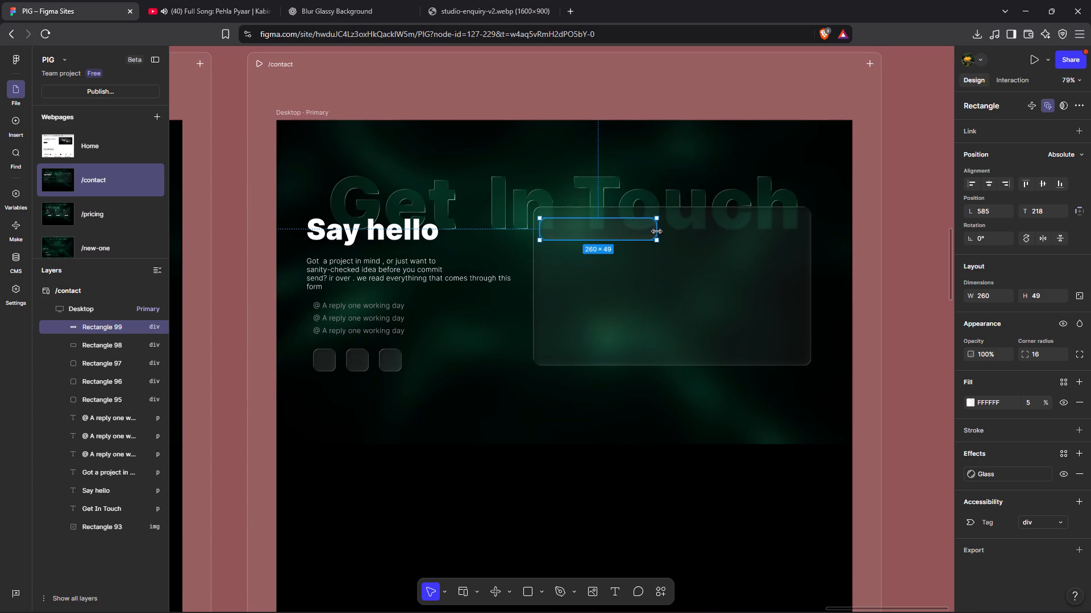
{"action": "left_click_drag", "start_coordinate": [657, 232], "coordinate": [656, 233]}
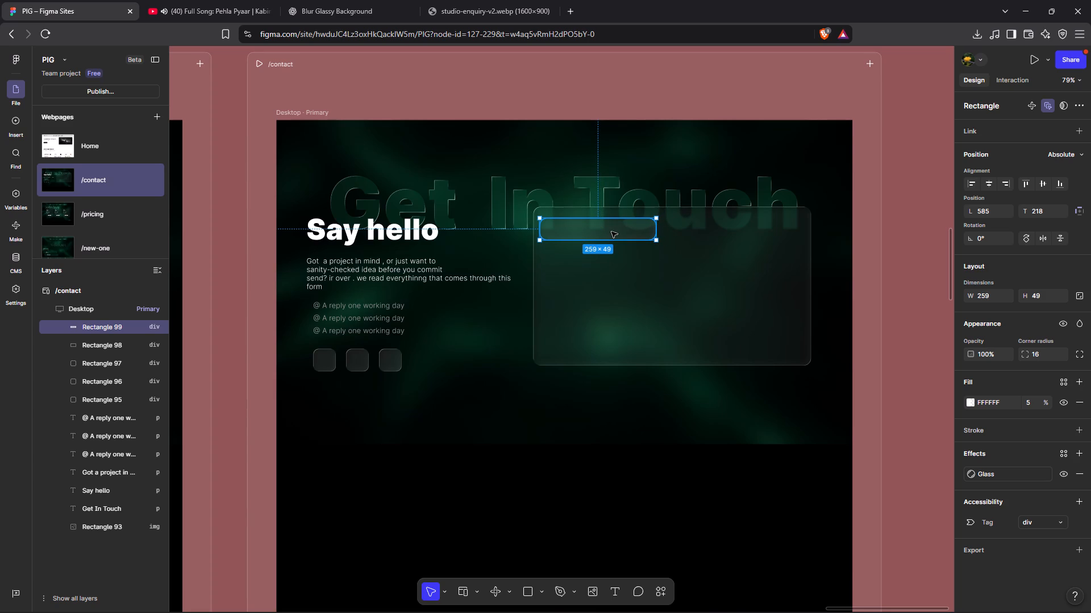
{"action": "left_click", "coordinate": [611, 232]}
{"action": "left_click", "coordinate": [611, 232]}
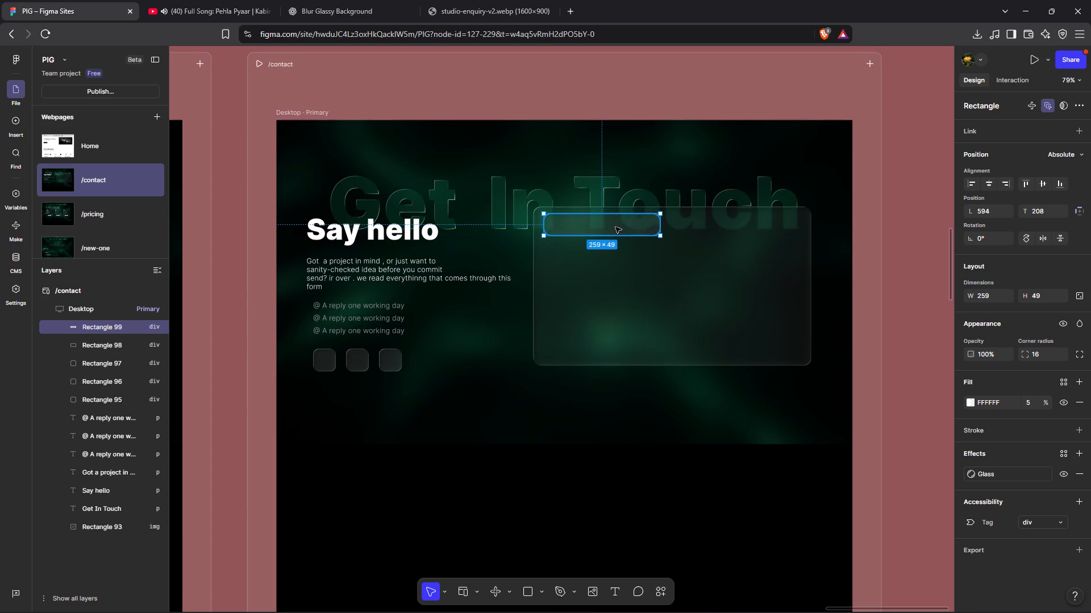
Duplicate the small field, place the copy beside it at top 208, and resize the copy to about 281 × 49.
{"action": "key", "text": "ctrl+d"}
{"action": "left_click_drag", "start_coordinate": [615, 227], "coordinate": [735, 226]}
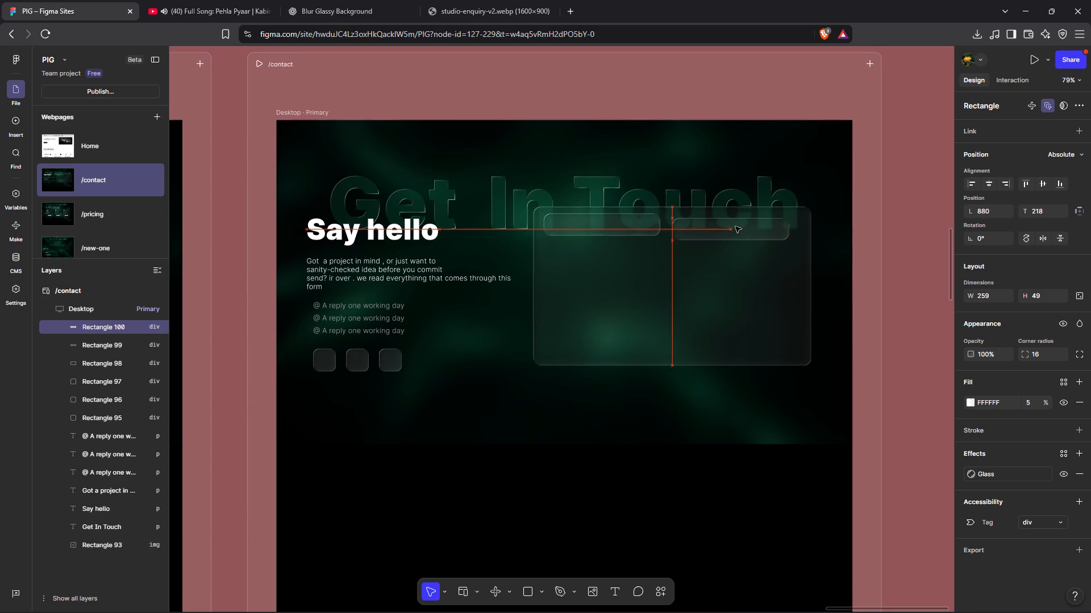
{"action": "left_click_drag", "start_coordinate": [735, 226], "coordinate": [729, 221]}
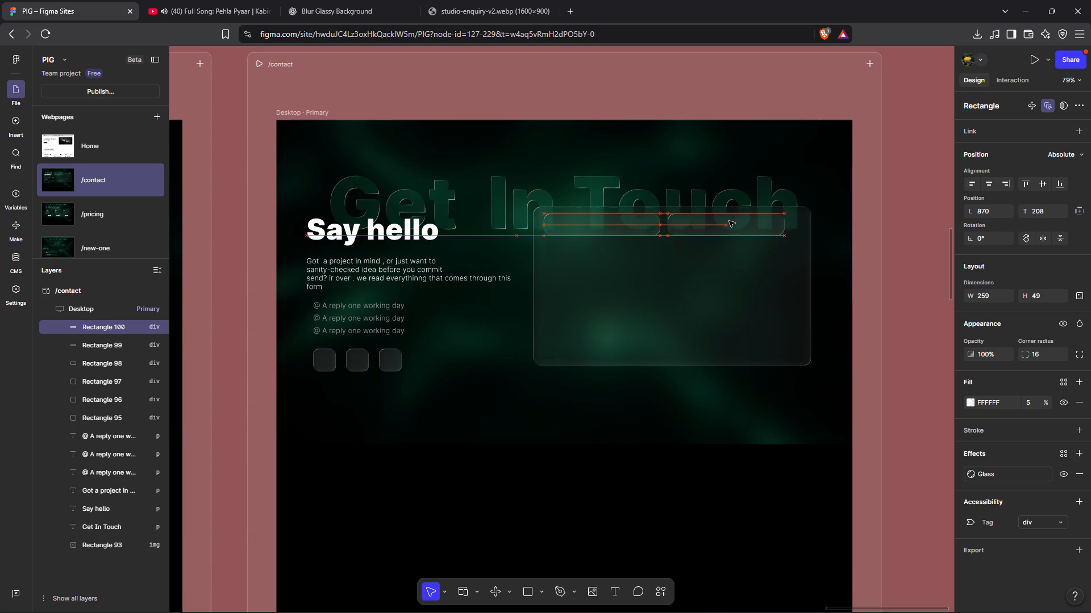
{"action": "left_click_drag", "start_coordinate": [729, 221], "coordinate": [734, 220]}
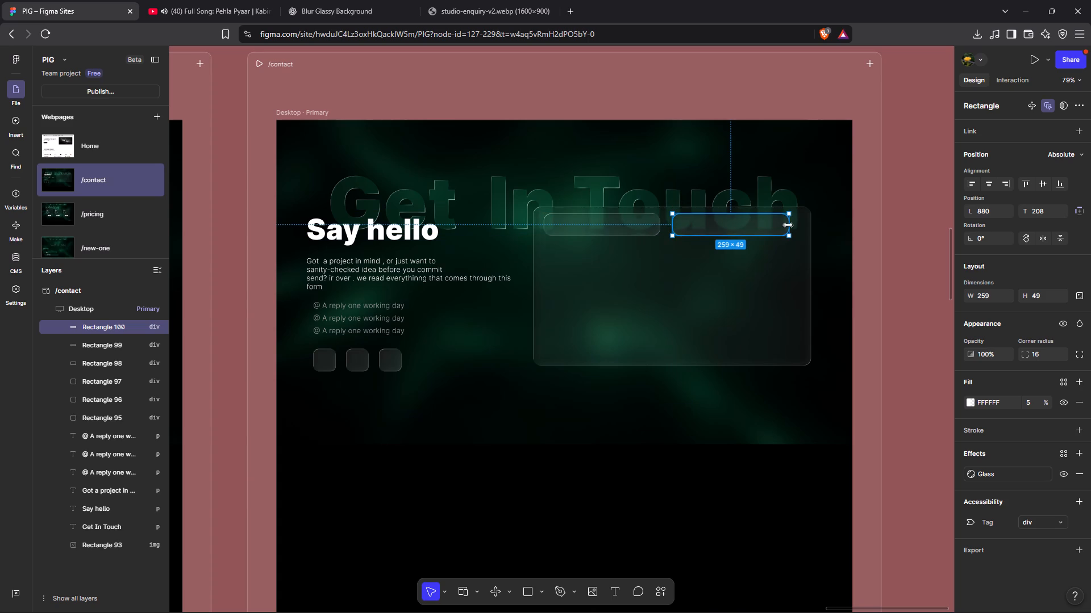
{"action": "left_click_drag", "start_coordinate": [789, 225], "coordinate": [803, 223]}
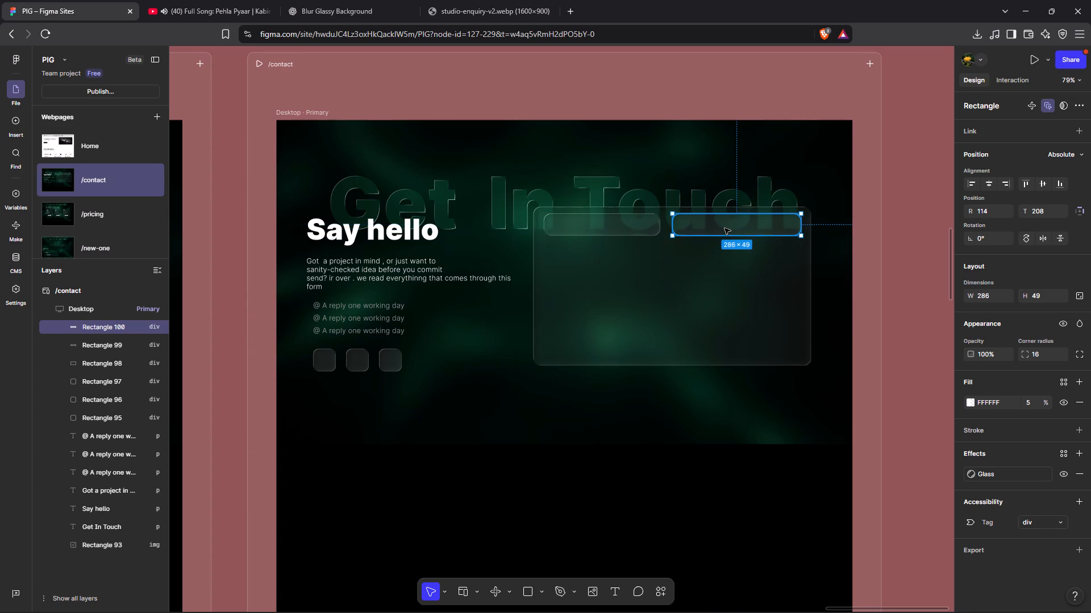
{"action": "left_click", "coordinate": [724, 228]}
{"action": "left_click", "coordinate": [672, 227]}
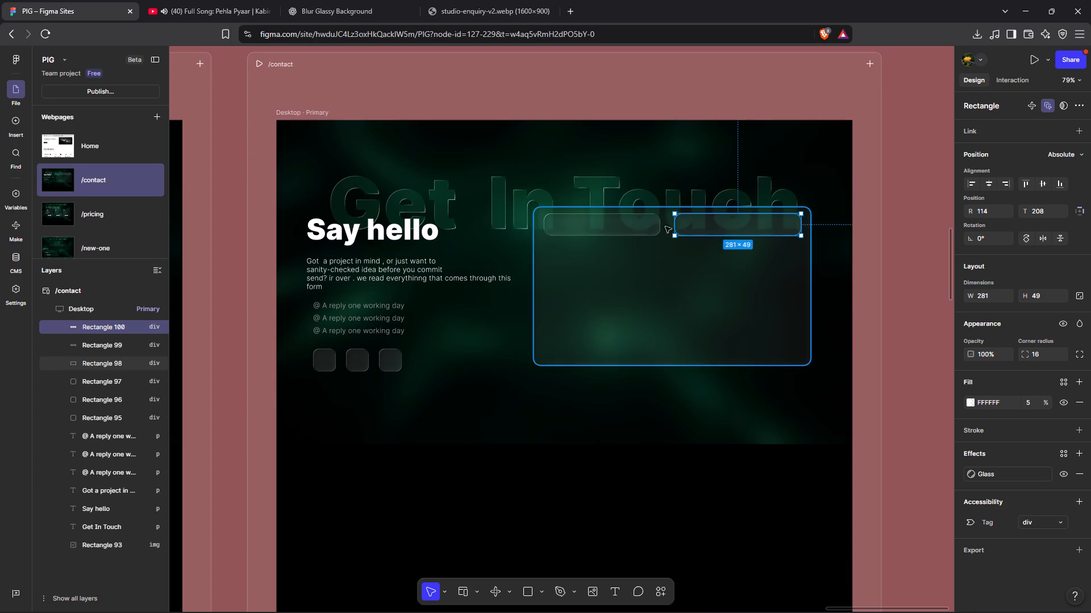
Widen the left of the two small glass fields to about 278 × 49.
{"action": "left_click", "coordinate": [657, 226]}
{"action": "left_click_drag", "start_coordinate": [663, 226], "coordinate": [665, 226]}
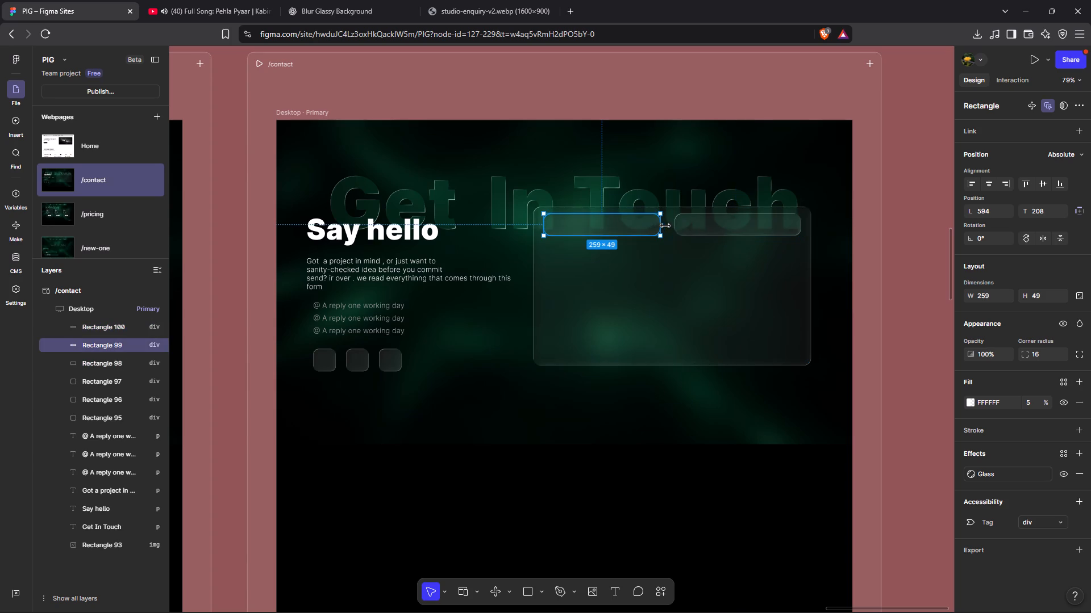
{"action": "left_click_drag", "start_coordinate": [665, 226], "coordinate": [669, 226]}
{"action": "left_click", "coordinate": [717, 232]}
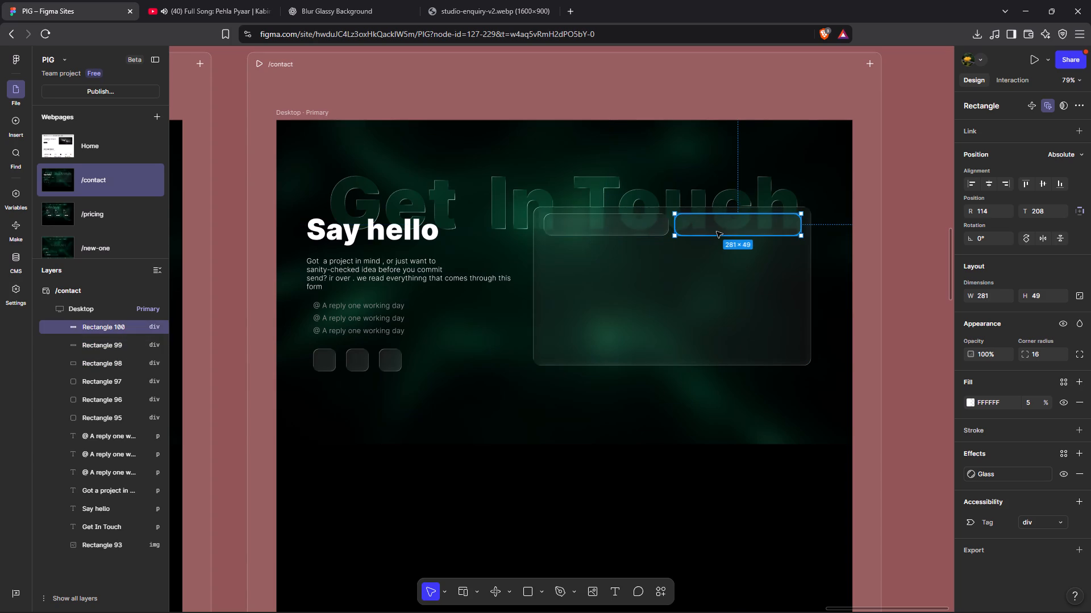
{"action": "left_click", "coordinate": [897, 241]}
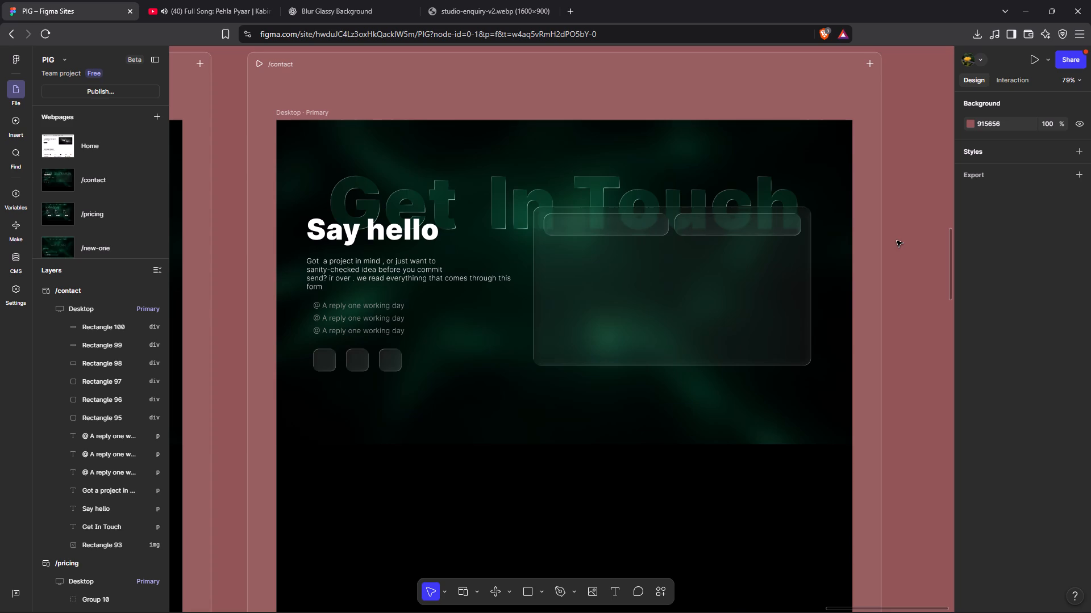
Extend the right small field's inner edge toward the left field, making it about 286 × 49.
{"action": "left_click", "coordinate": [714, 221]}
{"action": "left_click", "coordinate": [676, 226]}
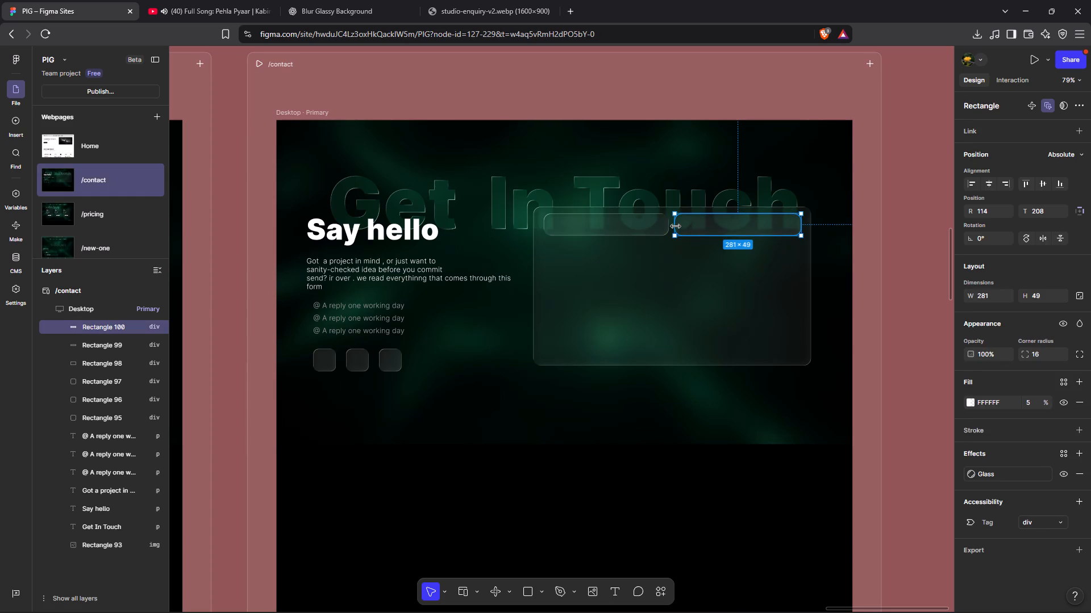
{"action": "left_click", "coordinate": [903, 246]}
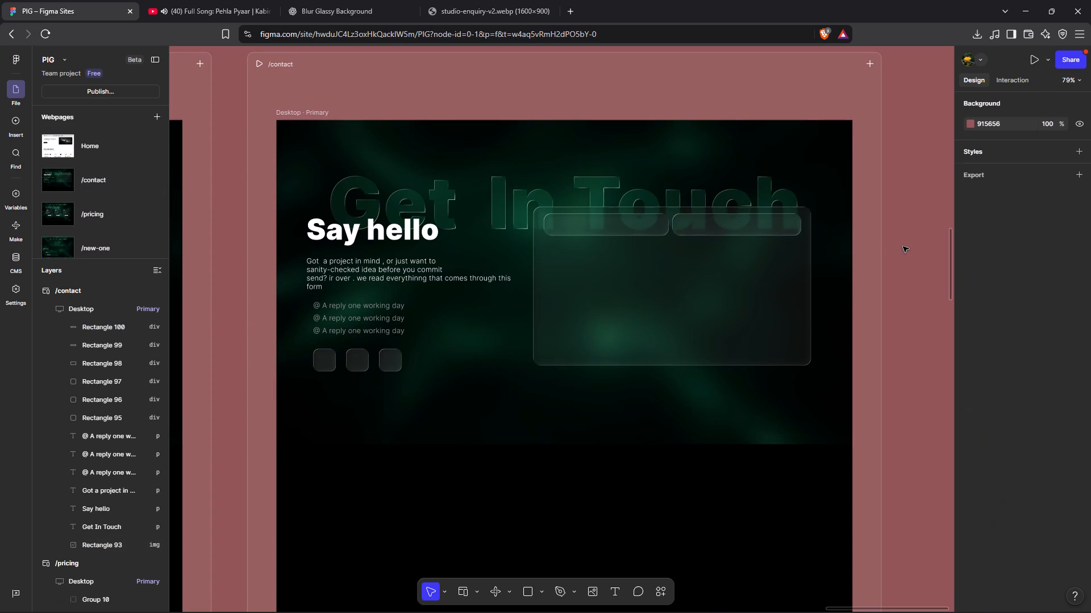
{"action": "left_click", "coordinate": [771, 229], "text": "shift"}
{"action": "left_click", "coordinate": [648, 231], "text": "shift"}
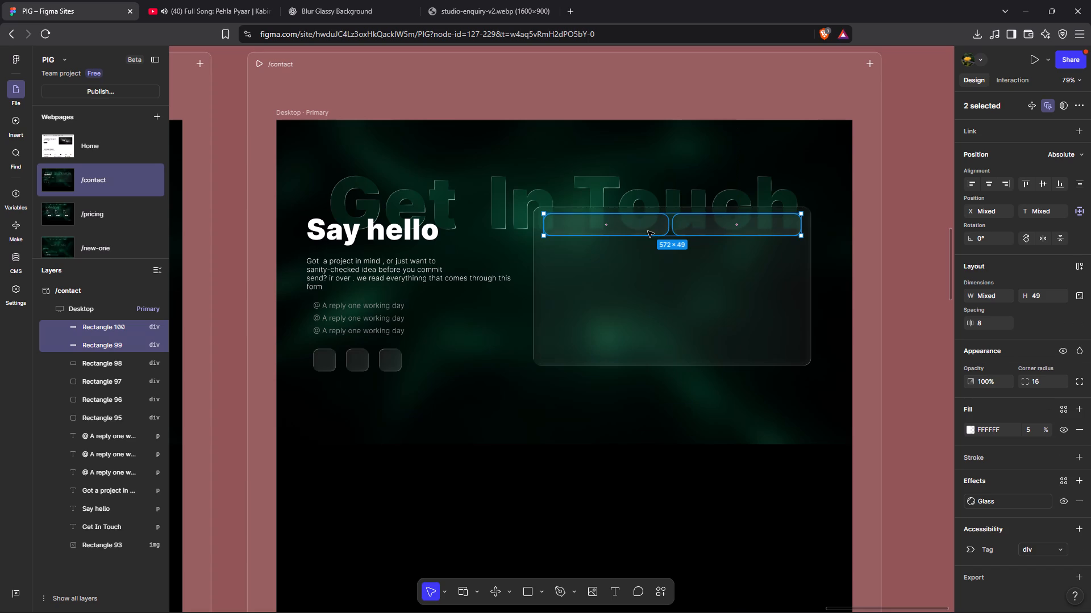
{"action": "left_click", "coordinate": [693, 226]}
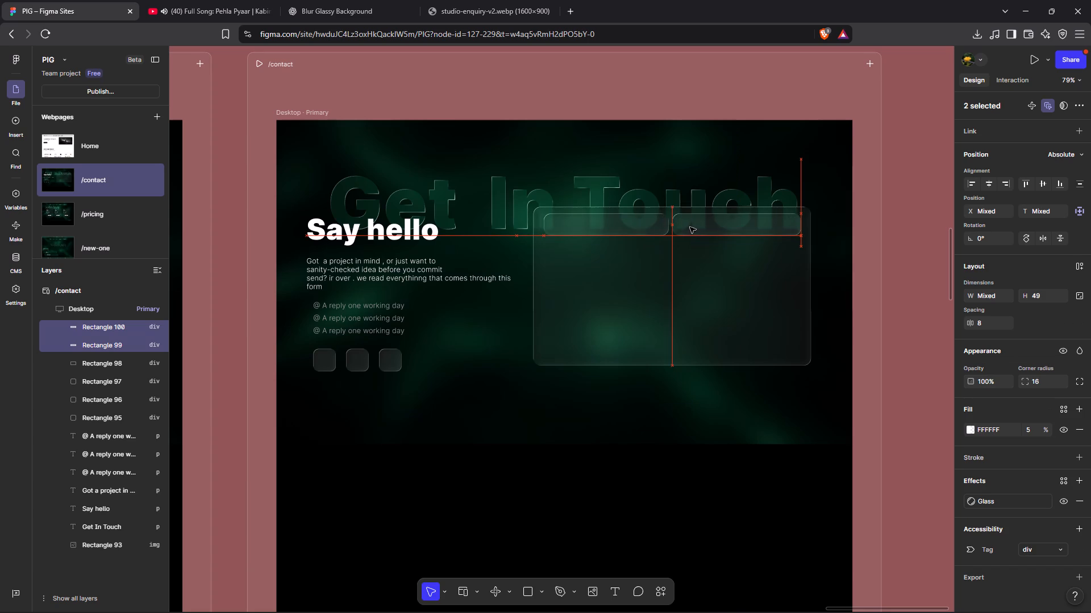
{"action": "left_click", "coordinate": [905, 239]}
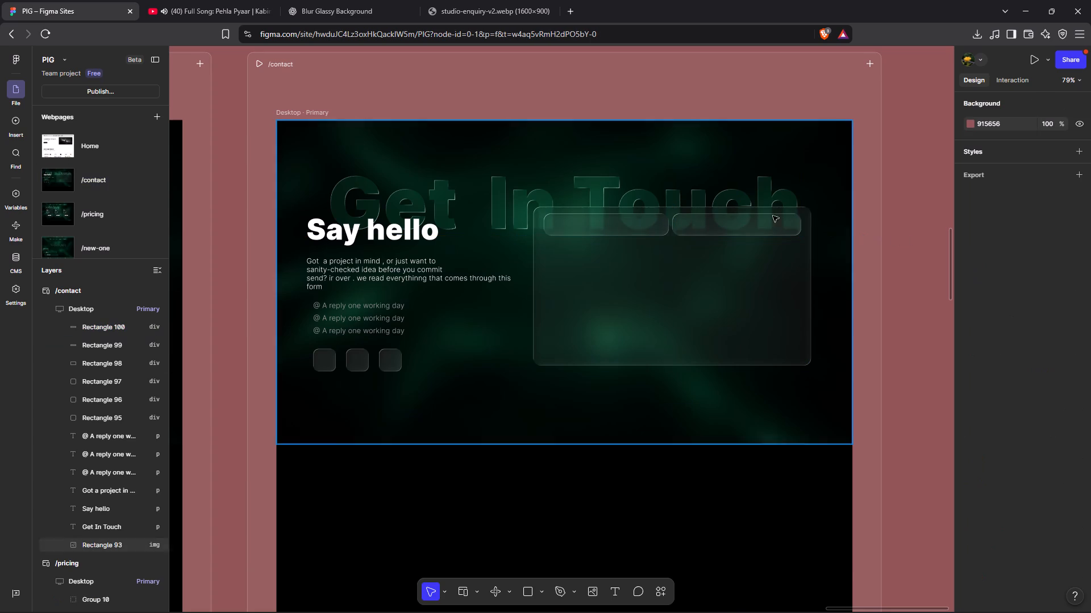
Set the left small field's width to 286 to match the right field.
{"action": "left_click", "coordinate": [706, 225]}
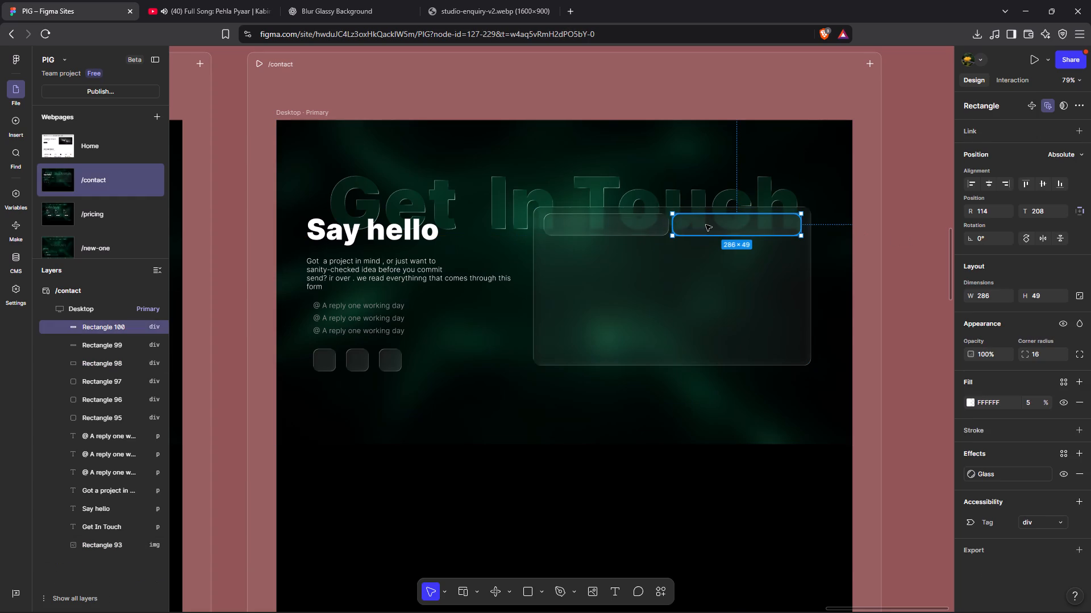
{"action": "left_click", "coordinate": [627, 236]}
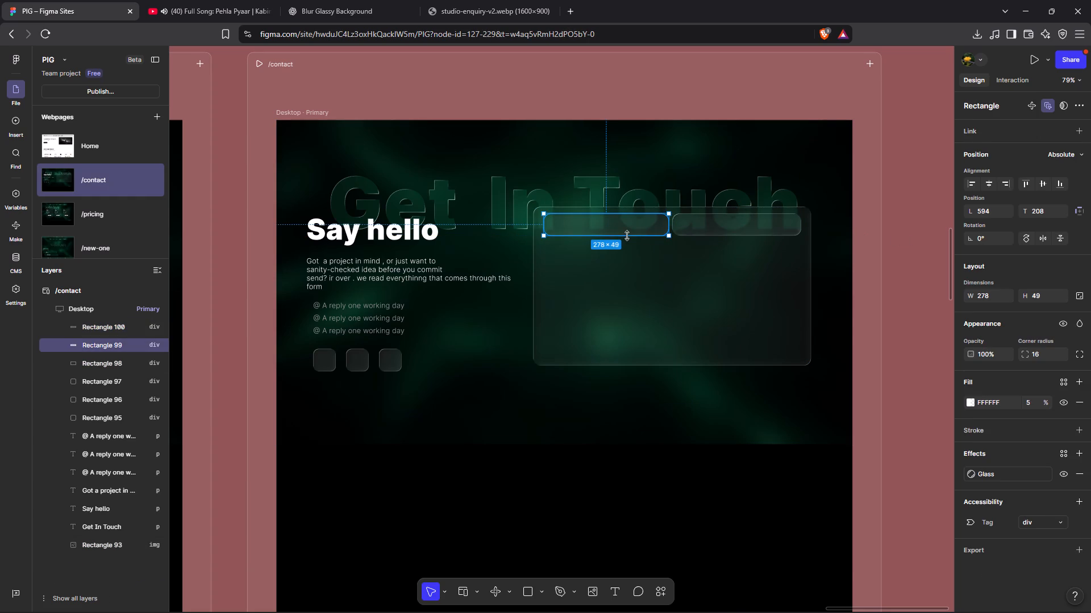
{"action": "left_click", "coordinate": [985, 296]}
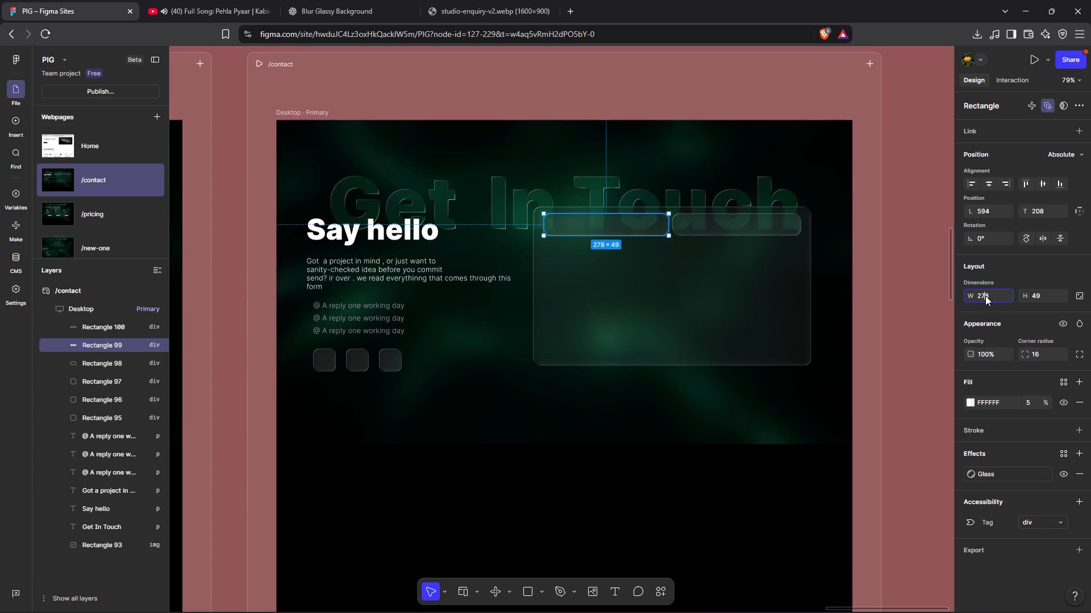
{"action": "left_click", "coordinate": [989, 296]}
{"action": "key", "text": "BackSpace"}
{"action": "key", "text": "BackSpace"}
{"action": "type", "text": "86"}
{"action": "left_click", "coordinate": [926, 305]}
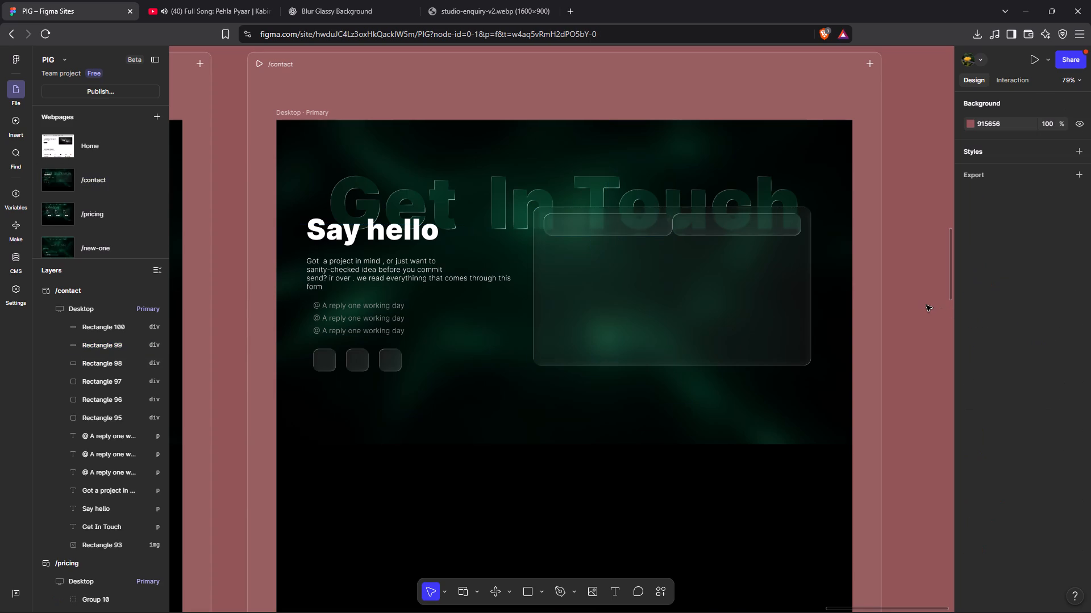
Move the left small field to about left 583, keeping it level with the right field at top 208.
{"action": "left_click_drag", "start_coordinate": [606, 231], "coordinate": [600, 231]}
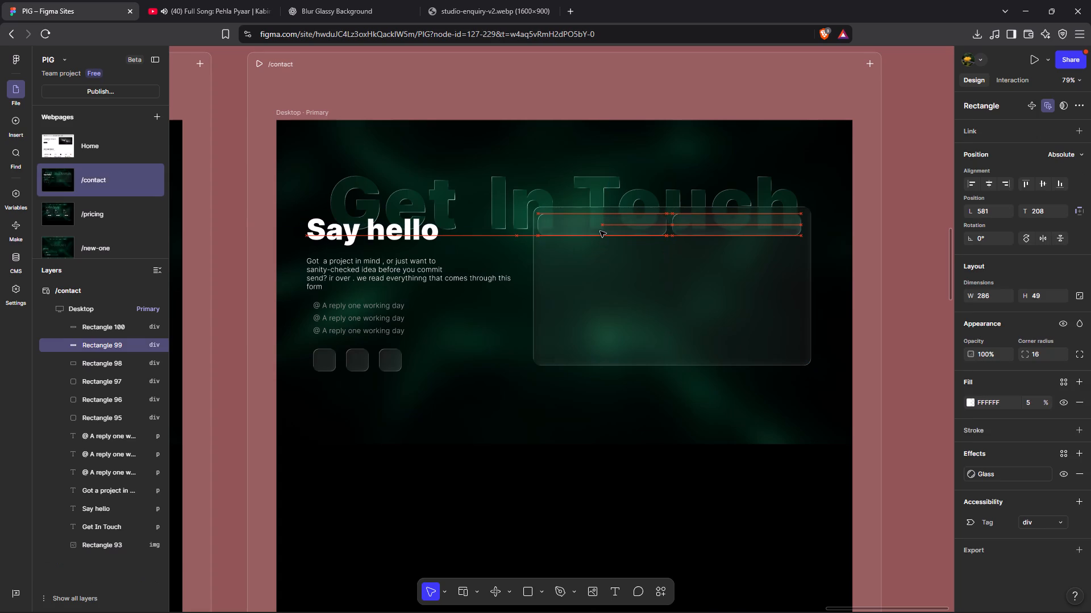
{"action": "left_click_drag", "start_coordinate": [600, 231], "coordinate": [601, 231]}
{"action": "left_click", "coordinate": [911, 255]}
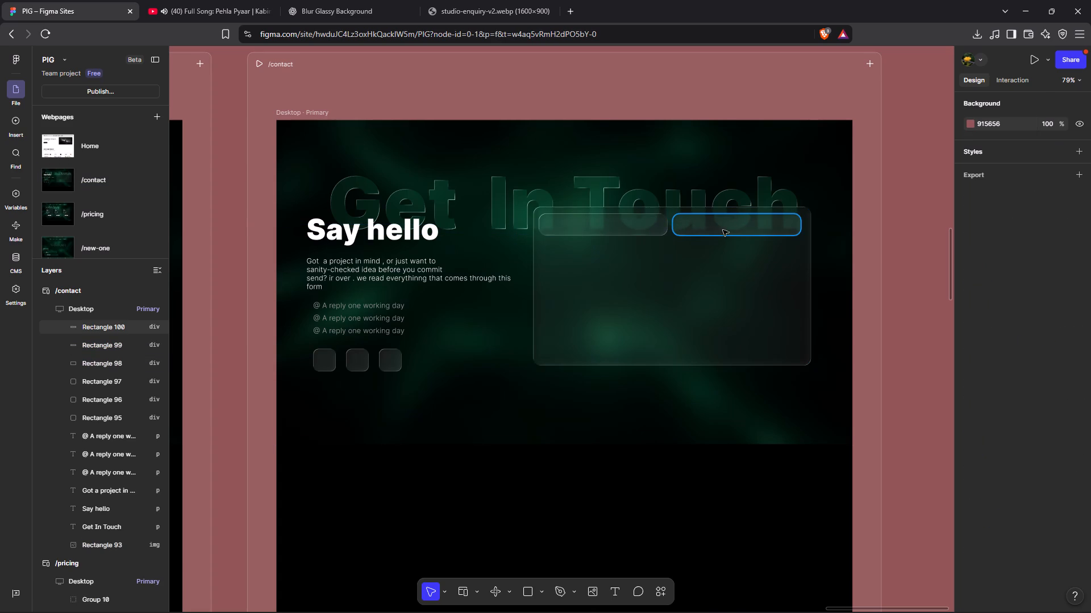
Shift both small fields together within the glass panel so the left one sits at about left 588, top 208.
{"action": "left_click", "coordinate": [652, 231]}
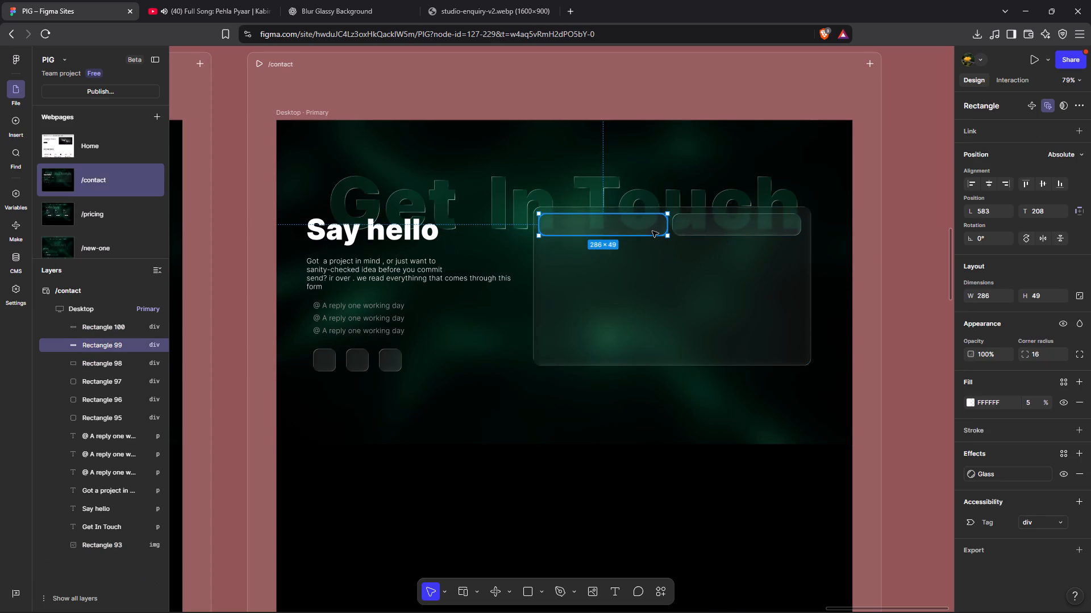
{"action": "left_click", "coordinate": [693, 236], "text": "shift"}
{"action": "left_click", "coordinate": [686, 226]}
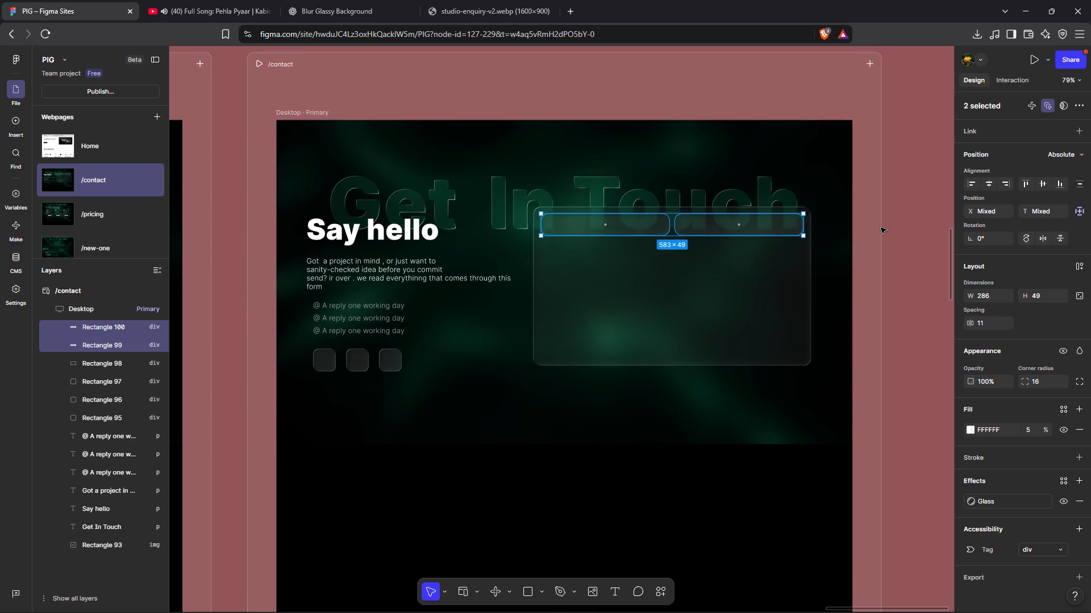
{"action": "left_click", "coordinate": [926, 234]}
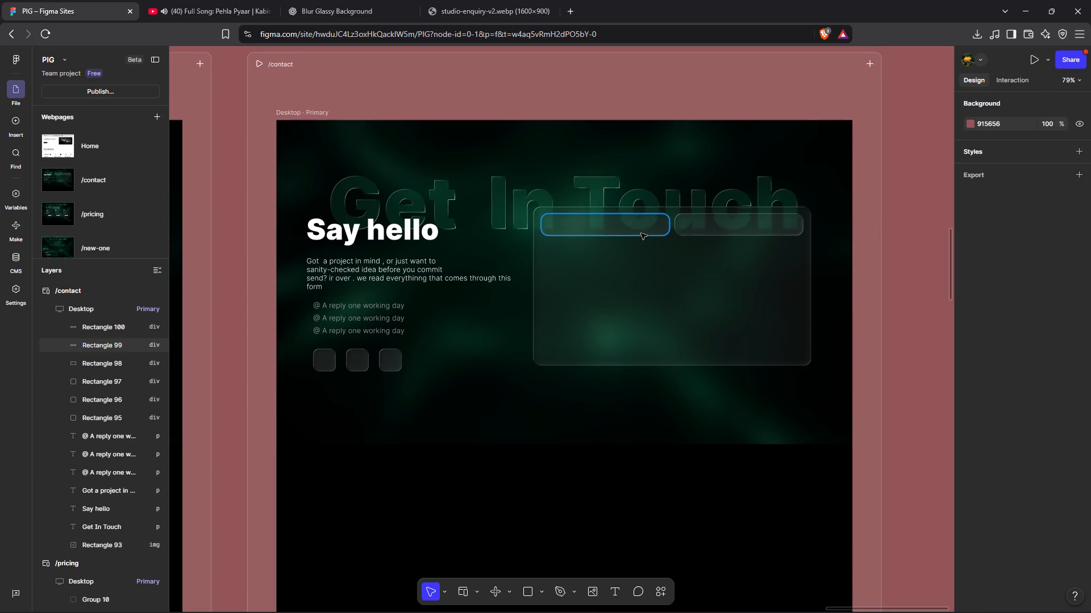
Duplicate the left small field and place the copy directly beneath it at about left 588, top 270.
{"action": "left_click", "coordinate": [641, 233]}
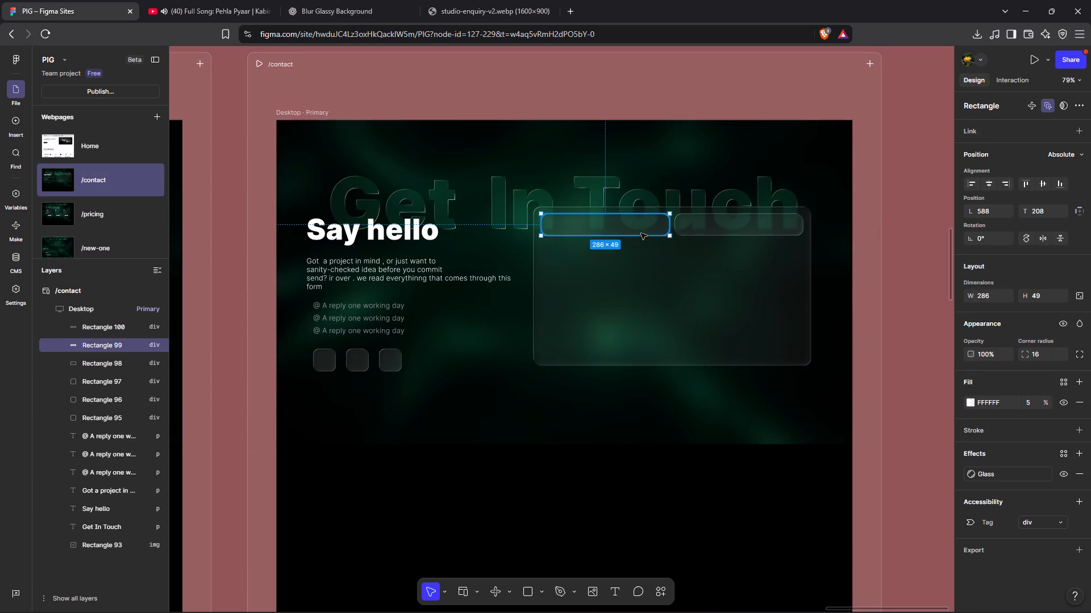
{"action": "key", "text": "ctrl+d"}
{"action": "left_click_drag", "start_coordinate": [641, 233], "coordinate": [644, 265]}
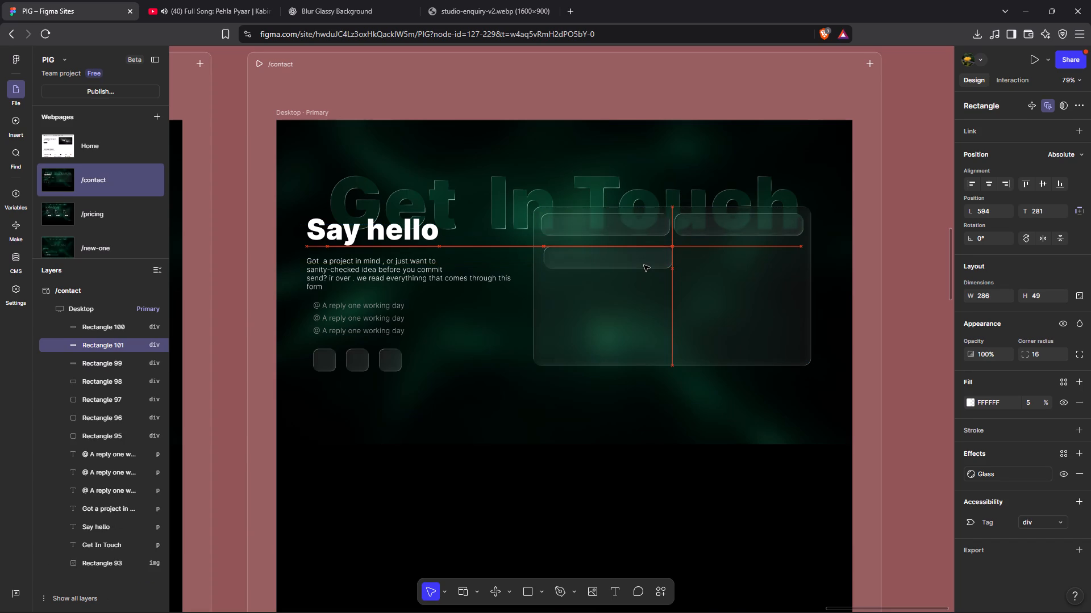
{"action": "left_click_drag", "start_coordinate": [644, 265], "coordinate": [639, 261]}
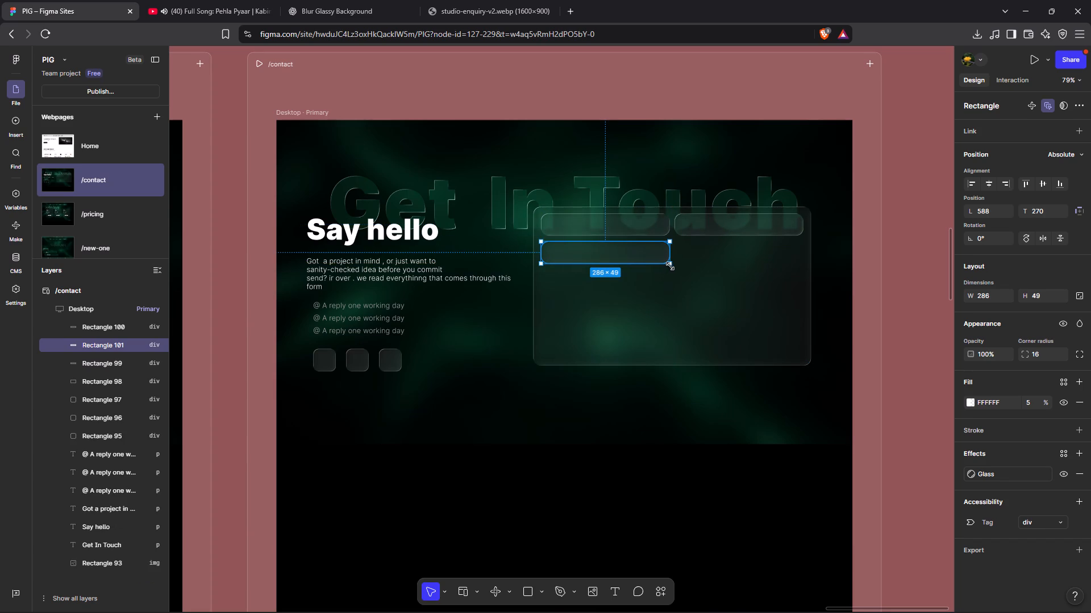
Enlarge the lower copy into a message box of about 583 × 204, spanning the width of both fields above.
{"action": "left_click_drag", "start_coordinate": [671, 266], "coordinate": [801, 330]}
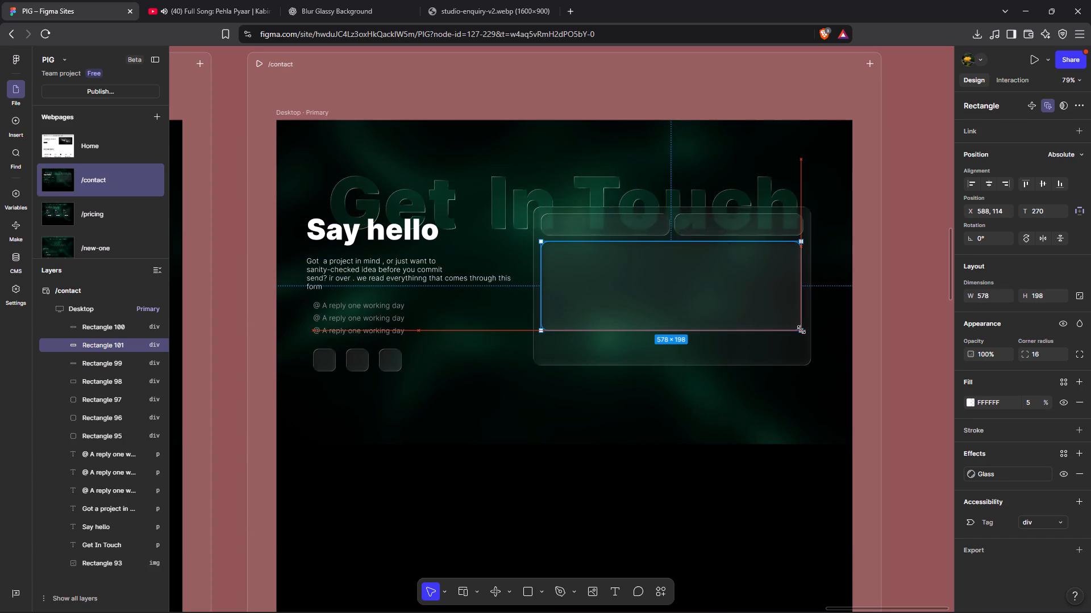
{"action": "left_click_drag", "start_coordinate": [801, 330], "coordinate": [803, 345]}
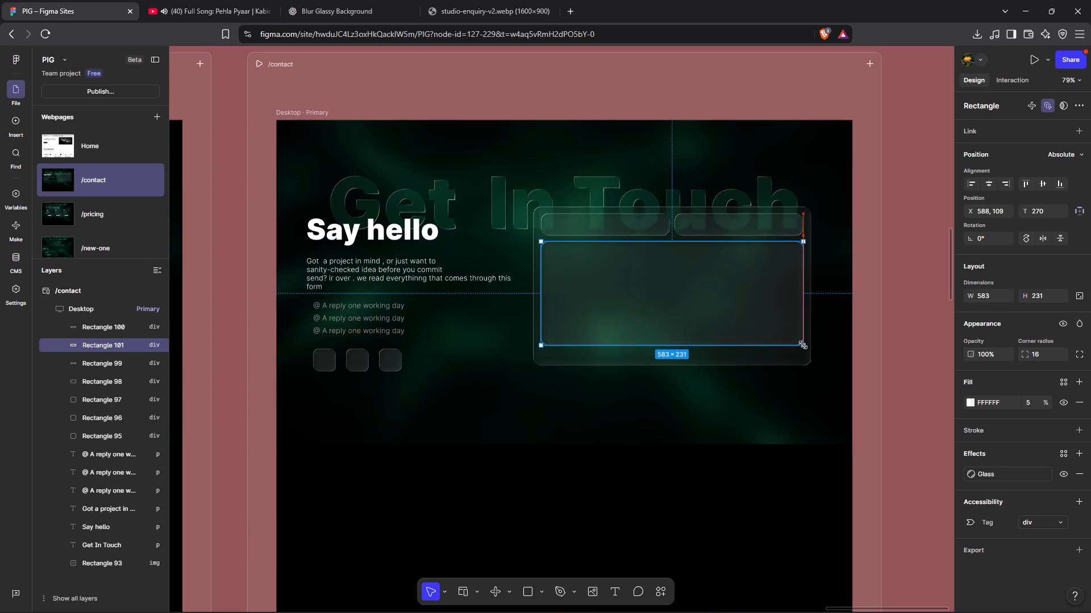
{"action": "left_click_drag", "start_coordinate": [803, 345], "coordinate": [802, 334]}
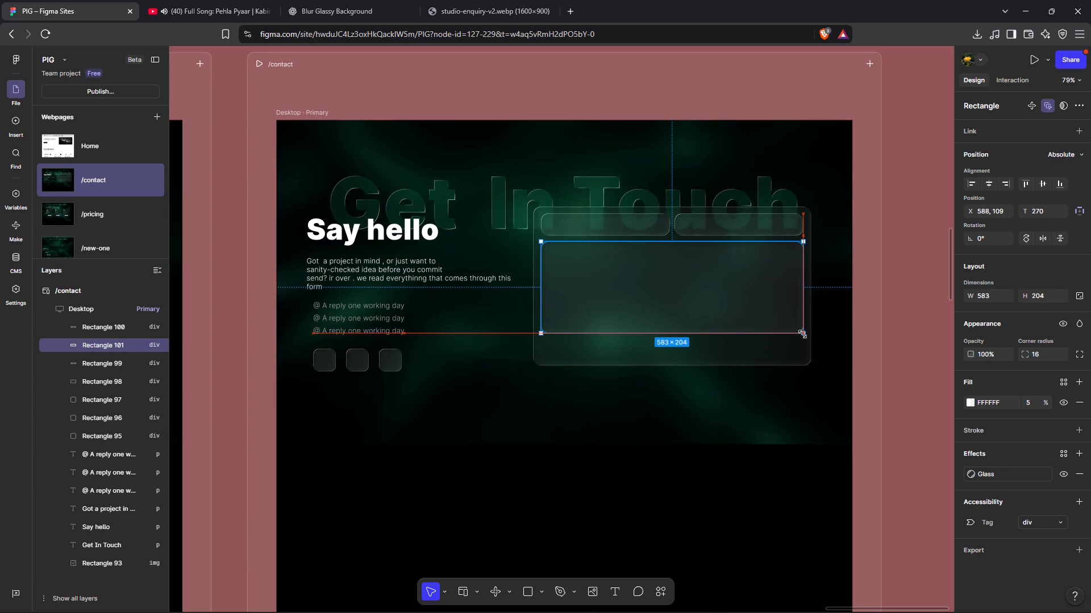
{"action": "left_click_drag", "start_coordinate": [802, 334], "coordinate": [802, 331]}
{"action": "left_click", "coordinate": [802, 331]}
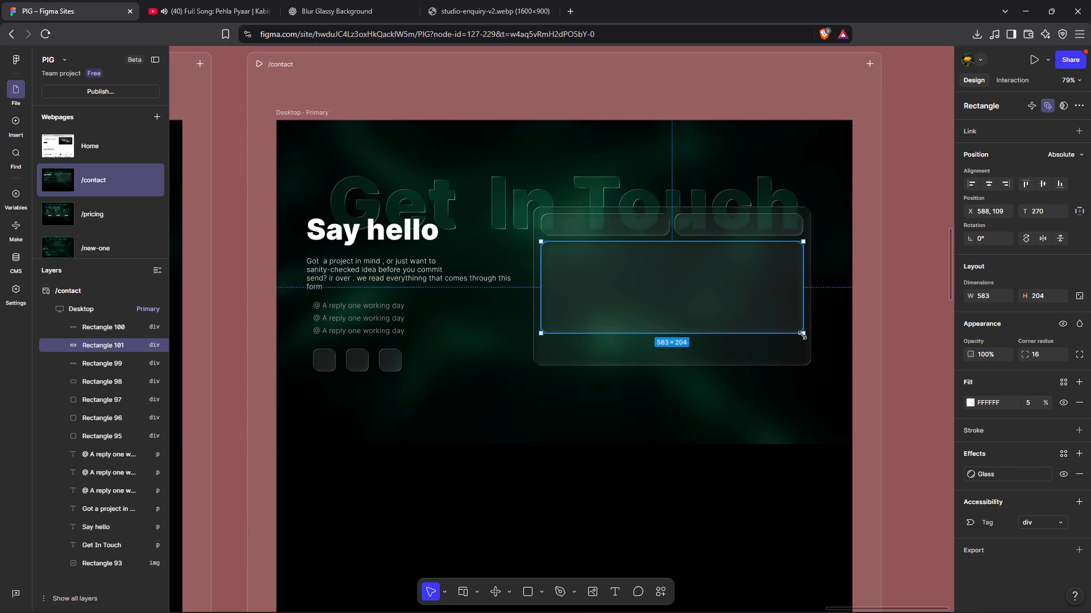
{"action": "left_click", "coordinate": [911, 332]}
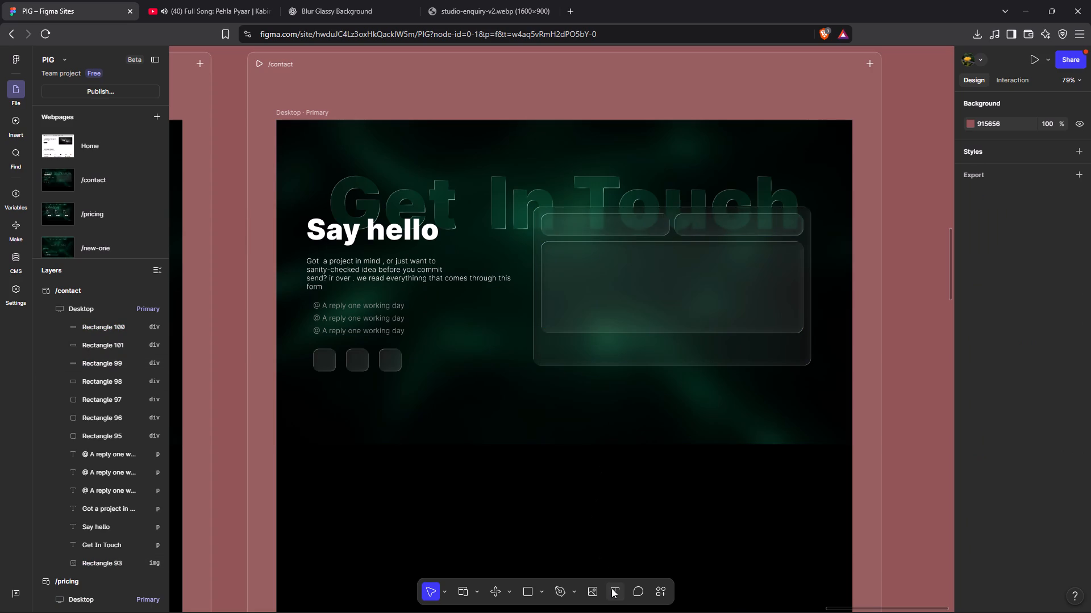
Duplicate the message box and shrink the copy into a bar of about 583 × 54 along the bottom of the glass panel.
{"action": "left_click", "coordinate": [673, 318]}
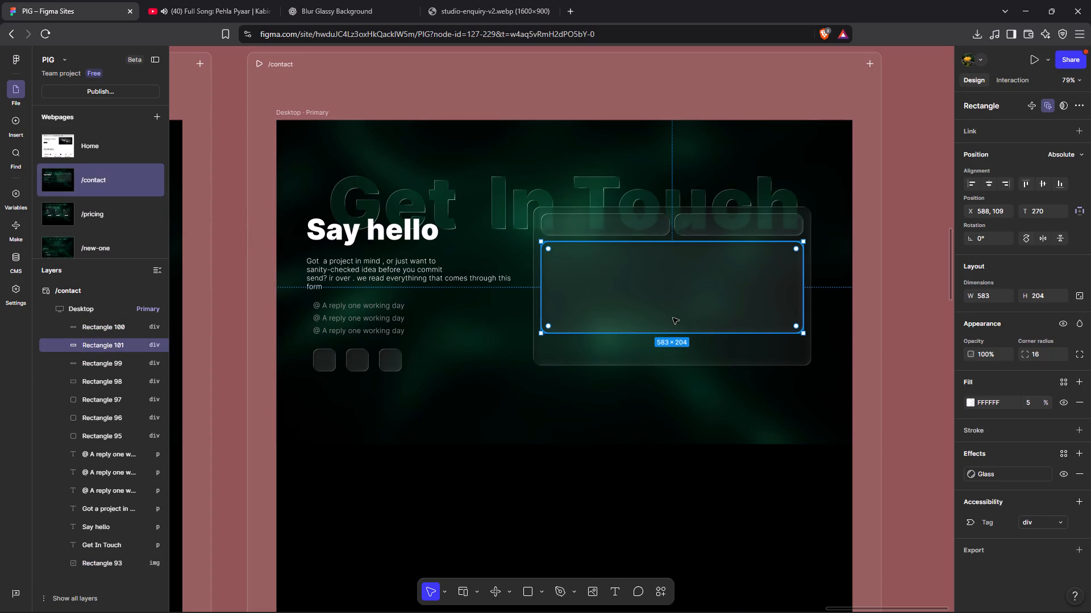
{"action": "key", "text": "ctrl+d"}
{"action": "left_click_drag", "start_coordinate": [673, 318], "coordinate": [673, 323]}
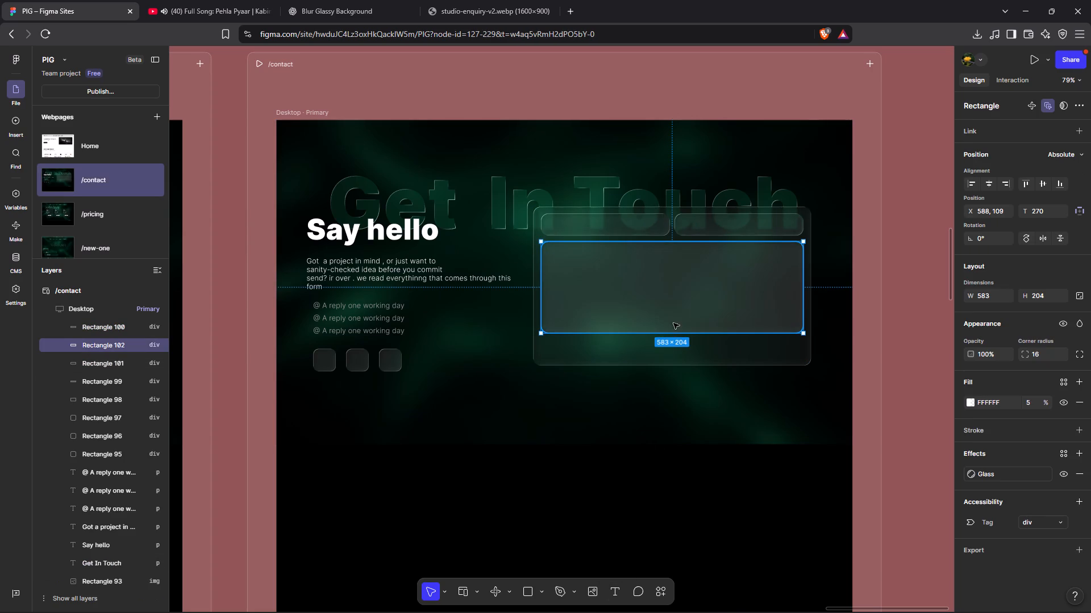
{"action": "left_click_drag", "start_coordinate": [673, 323], "coordinate": [673, 346]}
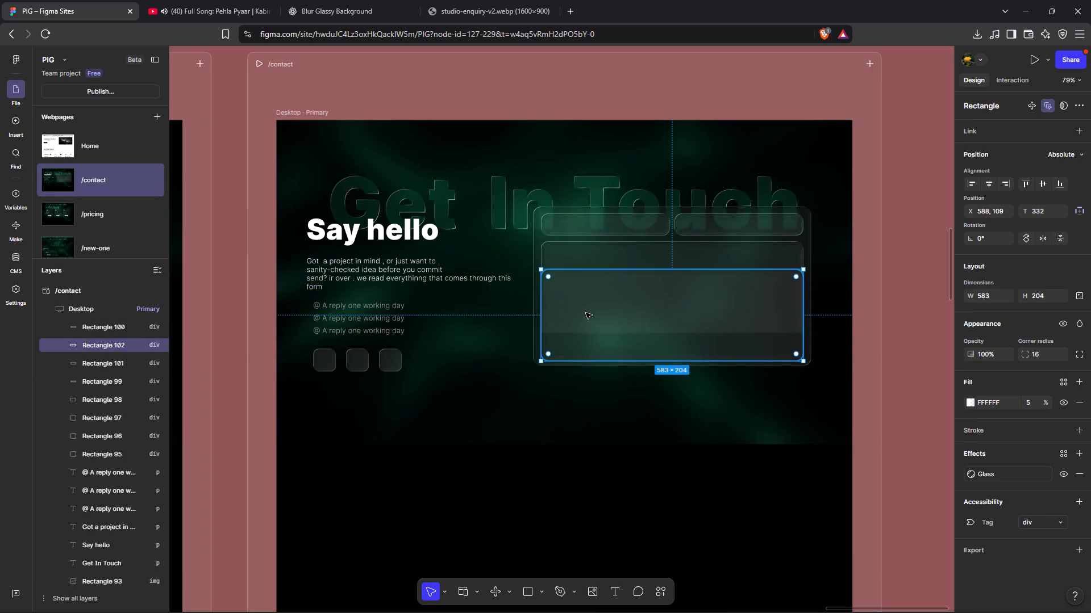
{"action": "left_click_drag", "start_coordinate": [651, 271], "coordinate": [641, 345]}
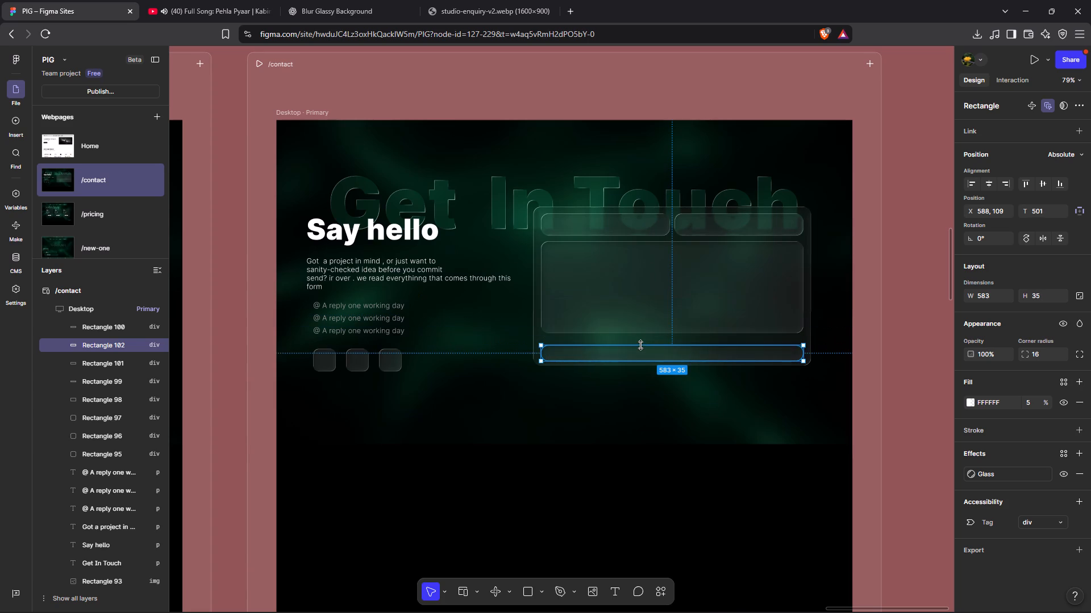
{"action": "left_click_drag", "start_coordinate": [641, 345], "coordinate": [639, 337]}
{"action": "left_click", "coordinate": [907, 339]}
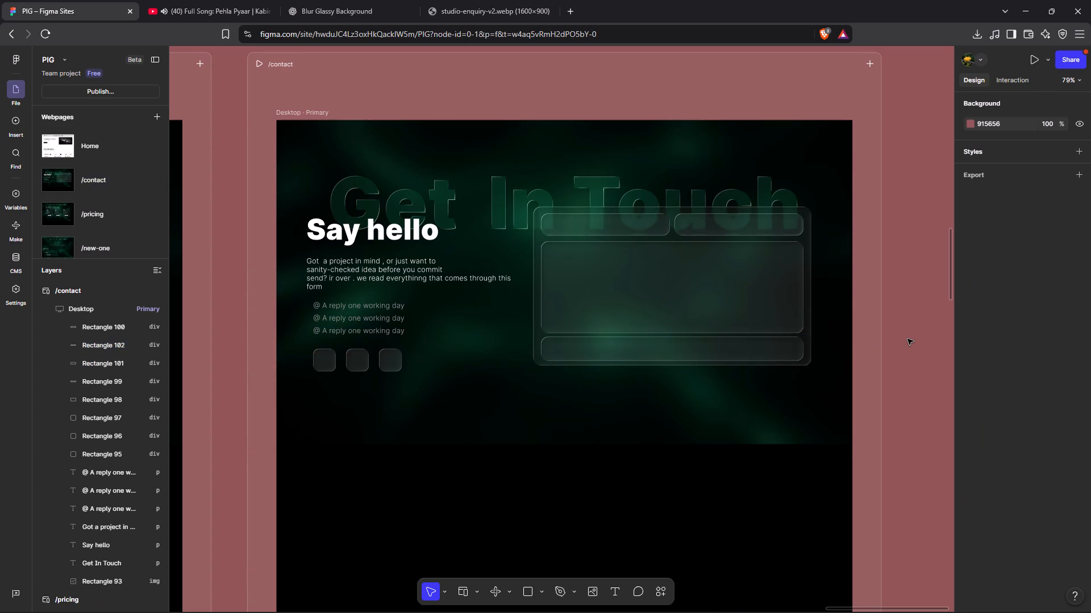
Round the bottom bar's corners to a radius of 33.
{"action": "left_click", "coordinate": [772, 342]}
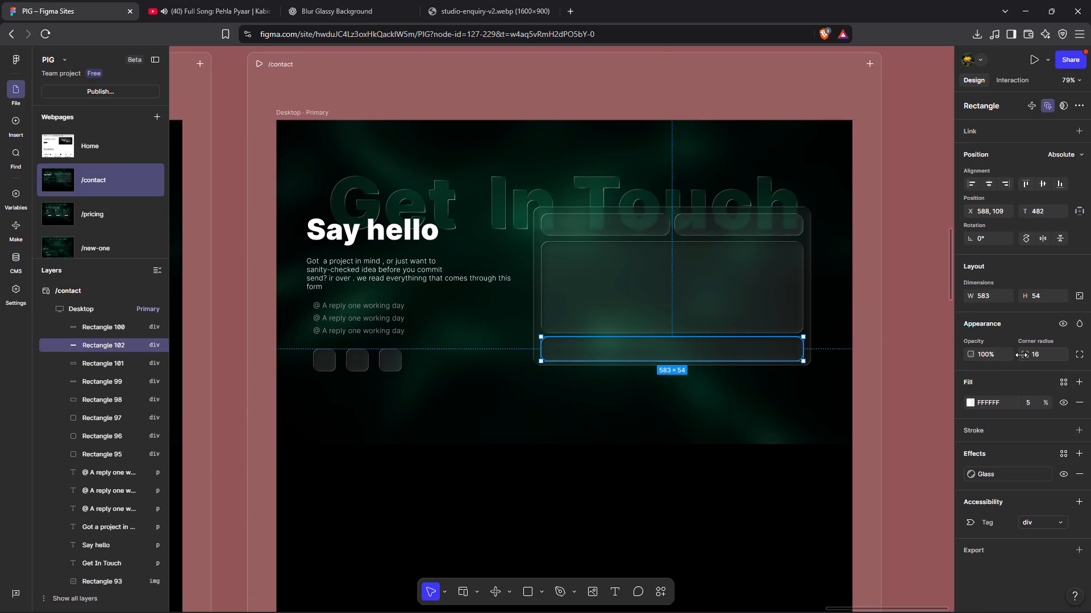
{"action": "left_click_drag", "start_coordinate": [1021, 355], "coordinate": [703, 310]}
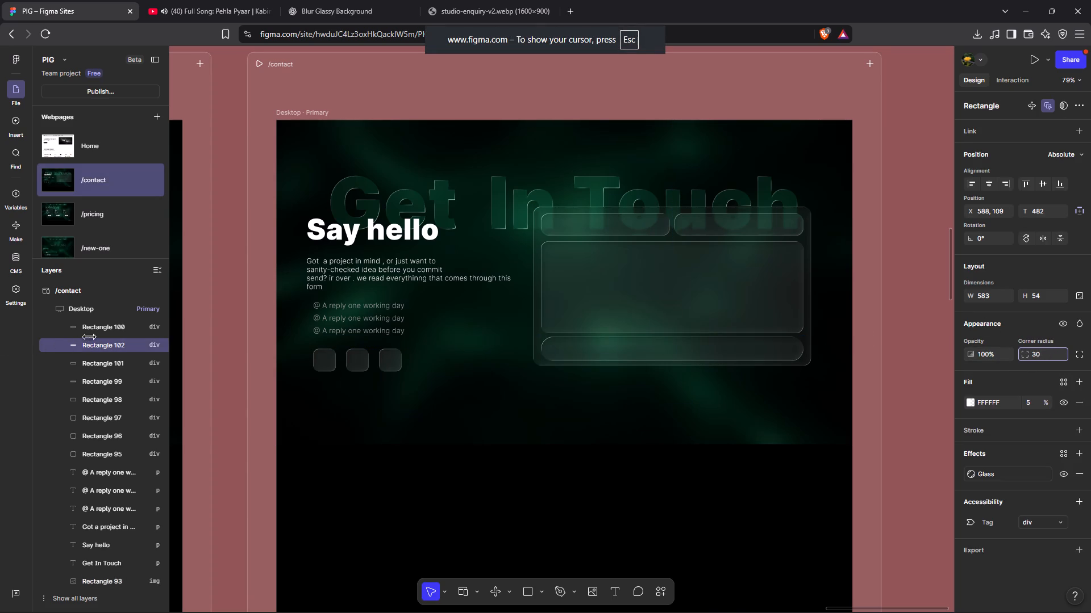
{"action": "left_click_drag", "start_coordinate": [703, 310], "coordinate": [734, 307]}
{"action": "left_click", "coordinate": [770, 352]}
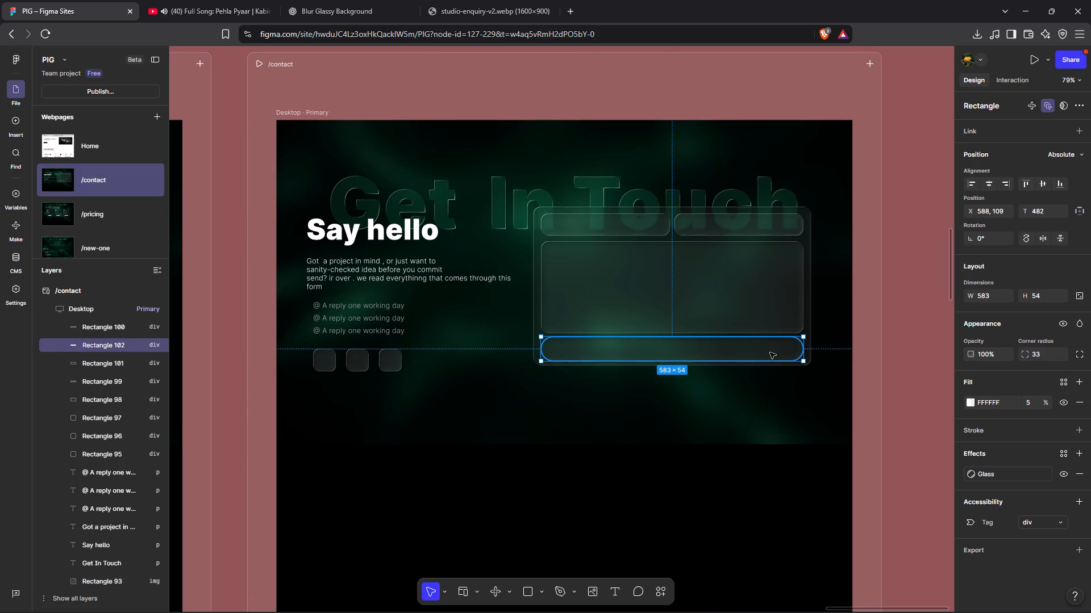
Make the bottom bar solid white by raising its fill opacity to 100% and removing its Glass effect.
{"action": "left_click", "coordinate": [971, 401]}
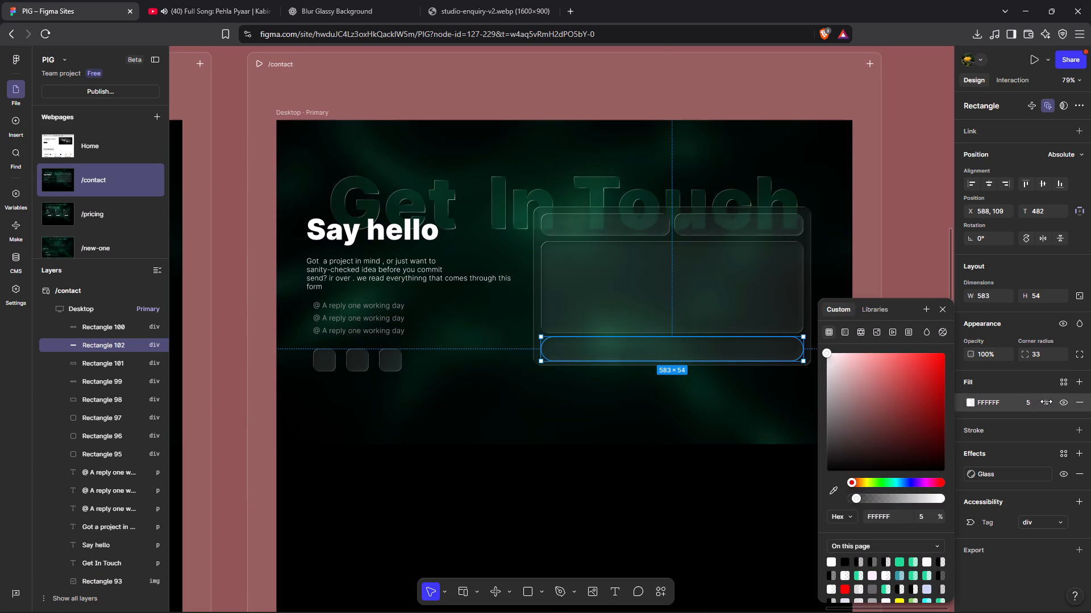
{"action": "left_click_drag", "start_coordinate": [1046, 401], "coordinate": [686, 317]}
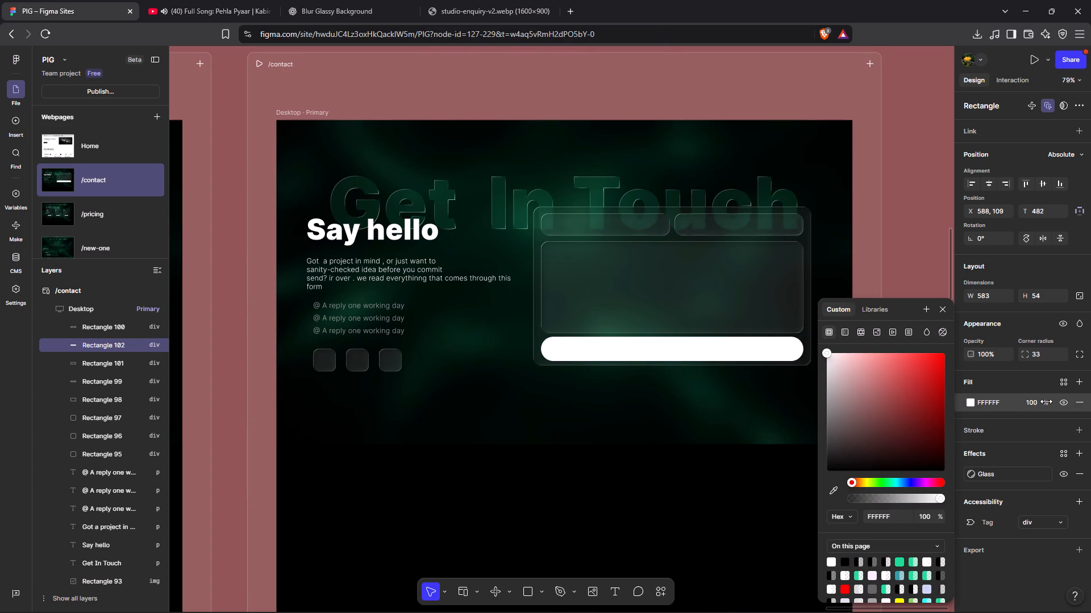
{"action": "left_click", "coordinate": [1076, 475]}
{"action": "left_click", "coordinate": [907, 349]}
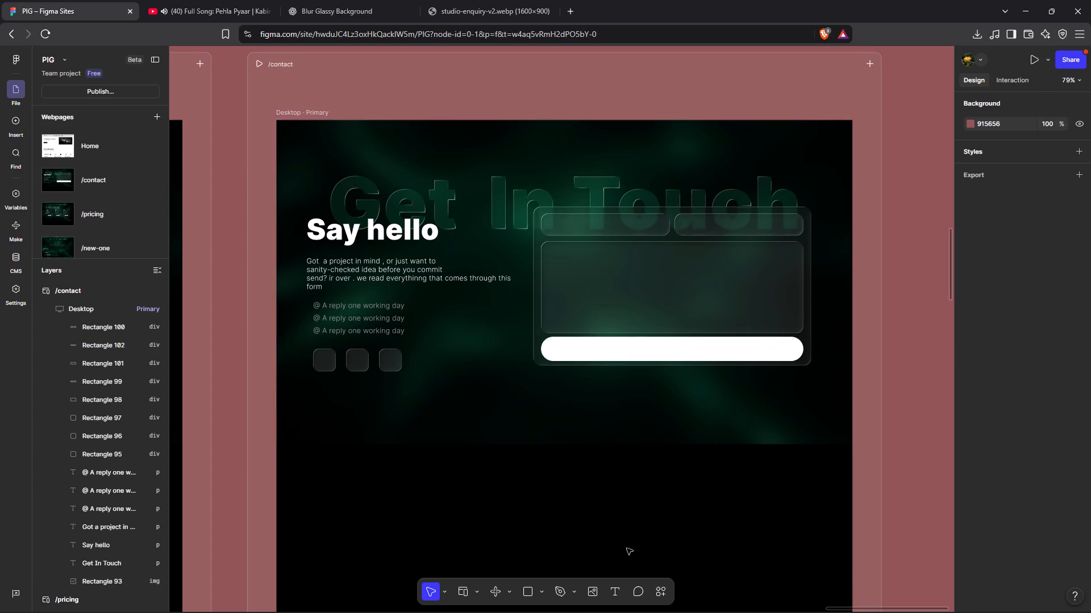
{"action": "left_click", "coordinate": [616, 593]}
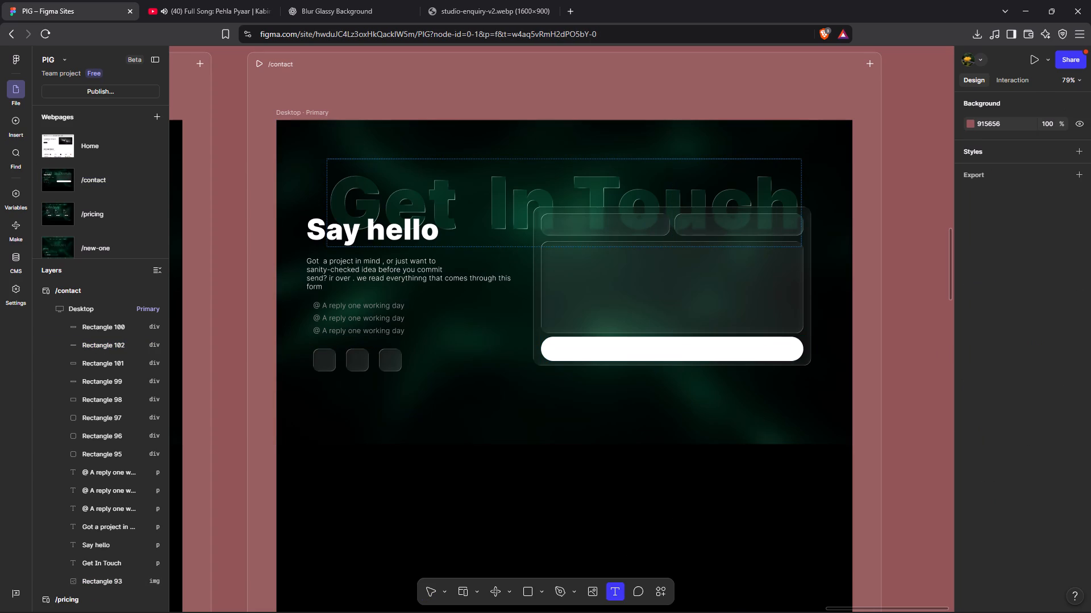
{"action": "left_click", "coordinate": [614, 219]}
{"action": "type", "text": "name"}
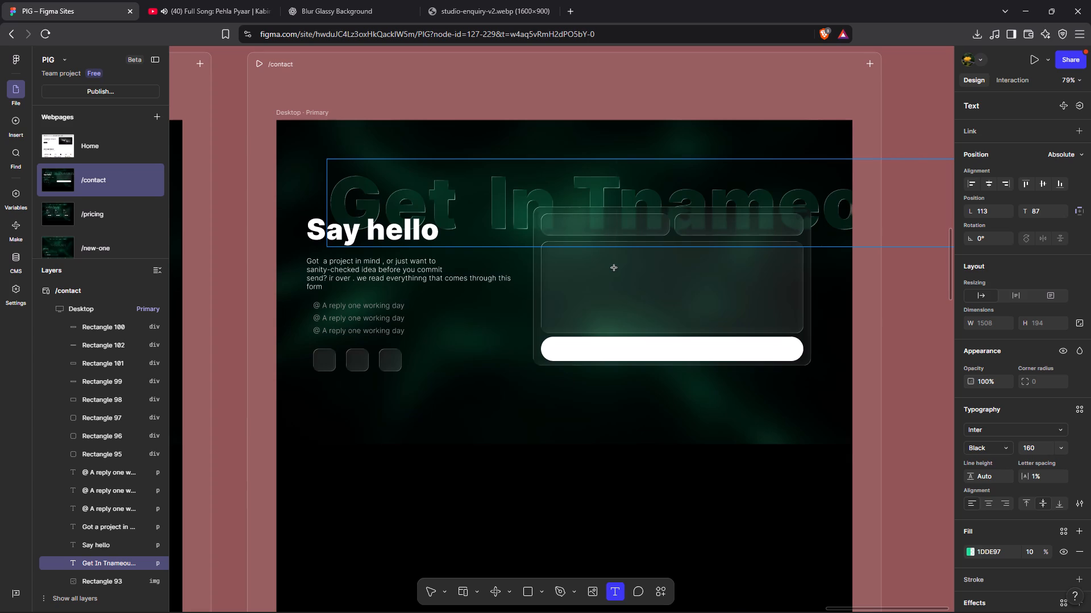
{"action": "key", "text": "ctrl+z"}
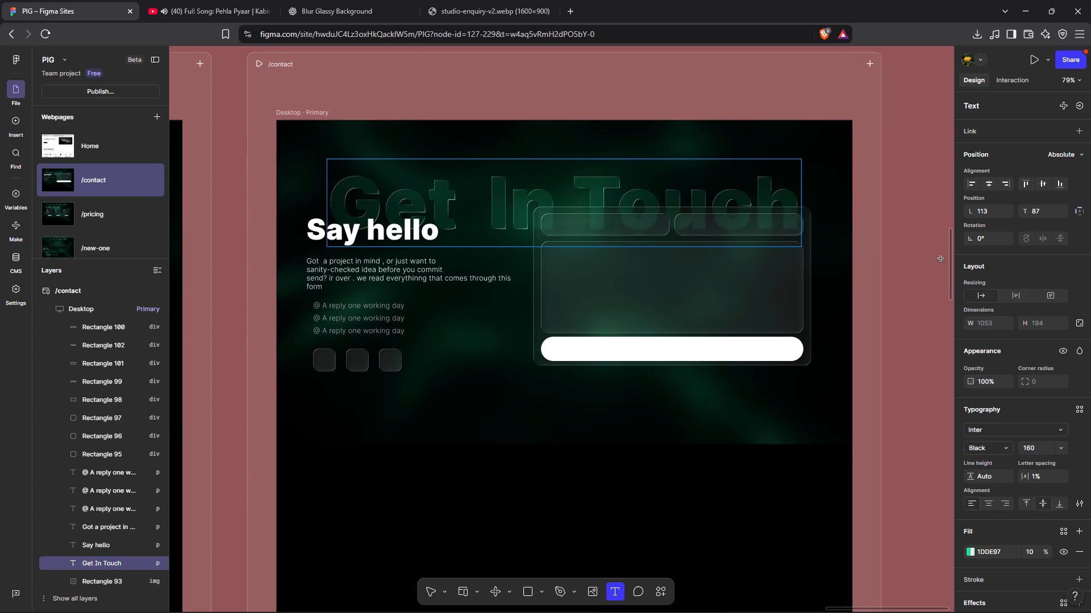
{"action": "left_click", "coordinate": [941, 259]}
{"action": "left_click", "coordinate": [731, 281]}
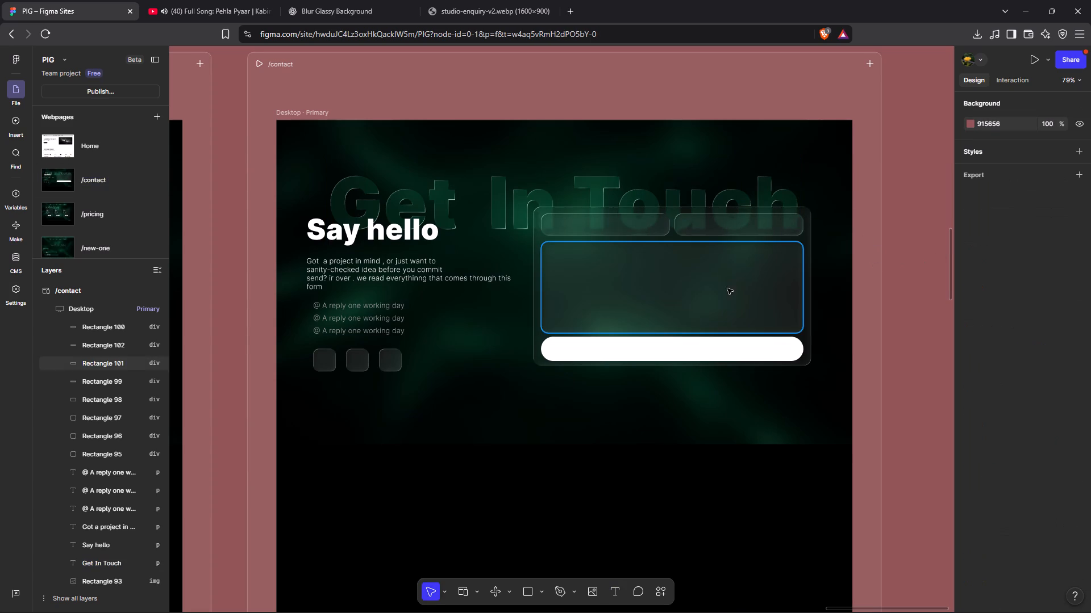
Add a separate text label reading "Name", with a capital N, over the message box.
{"action": "left_click", "coordinate": [610, 596]}
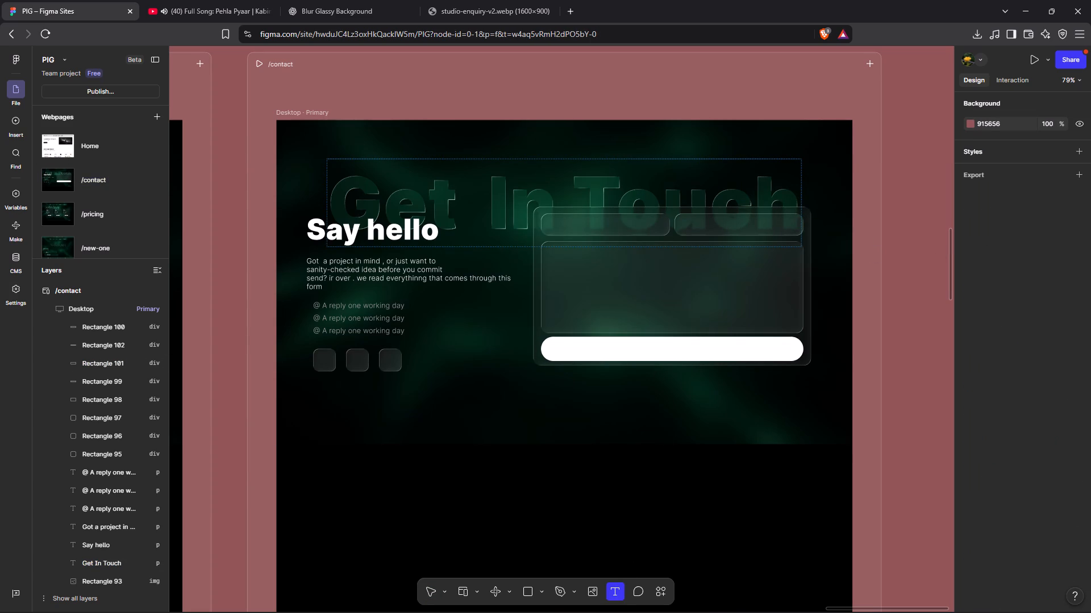
{"action": "left_click", "coordinate": [612, 301]}
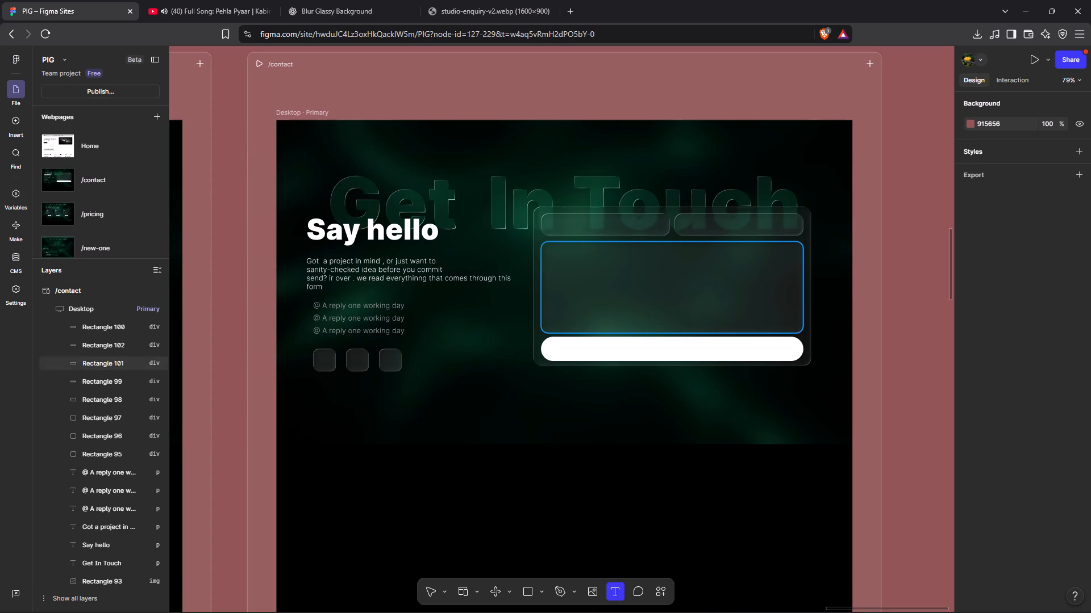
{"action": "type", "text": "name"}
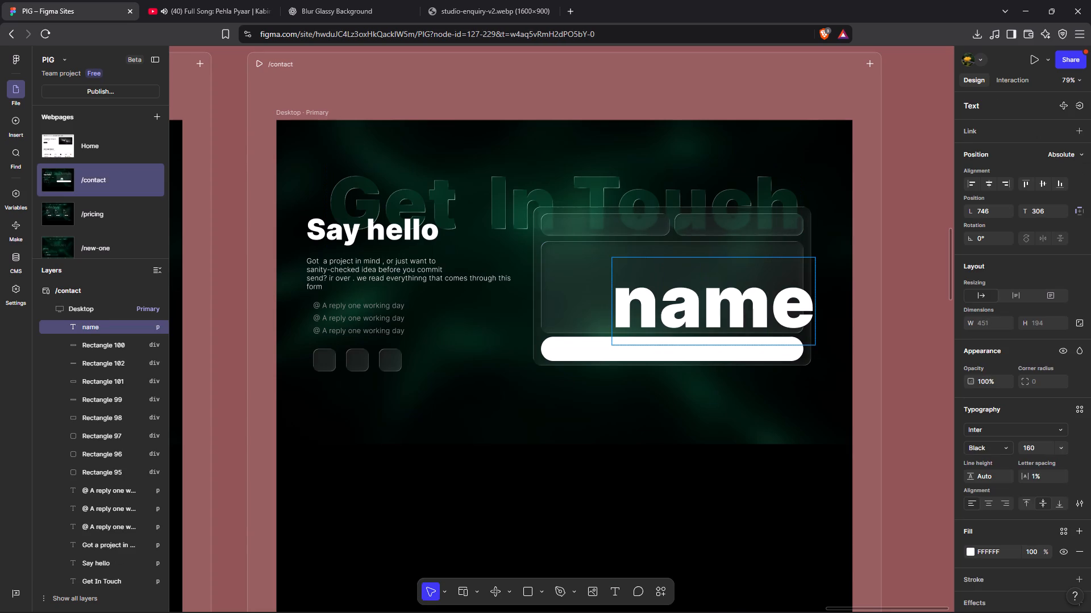
{"action": "left_click", "coordinate": [902, 381]}
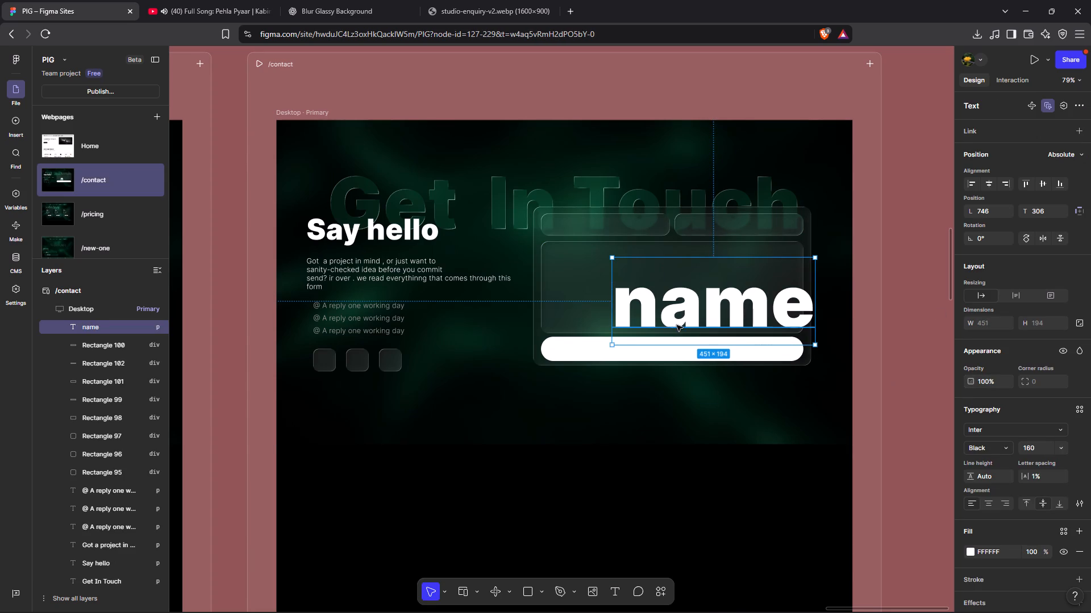
{"action": "double_click", "coordinate": [669, 315]}
{"action": "left_click", "coordinate": [669, 315]}
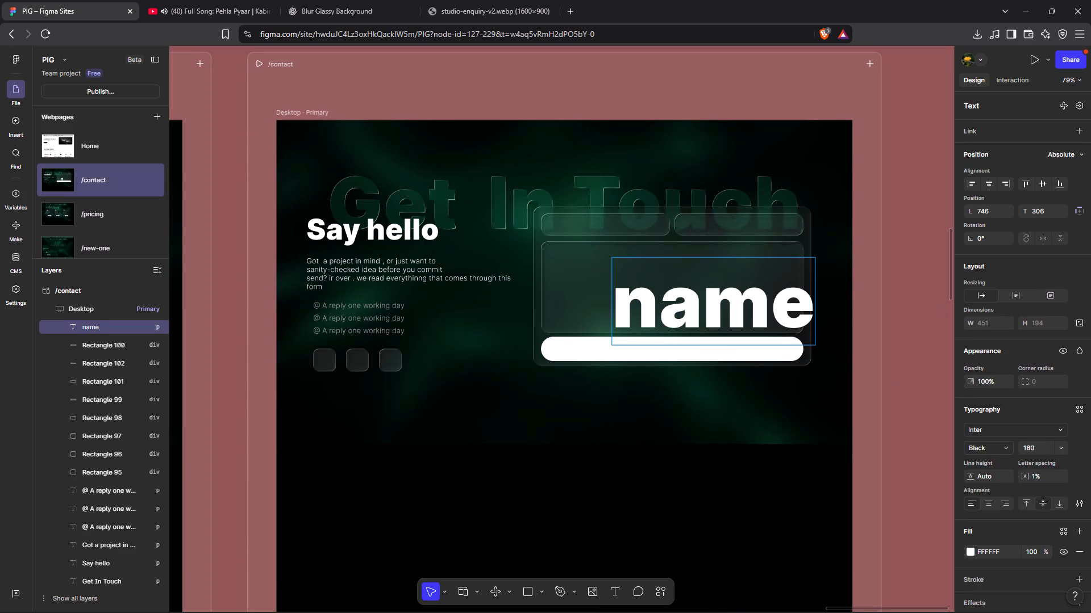
{"action": "key", "text": "BackSpace"}
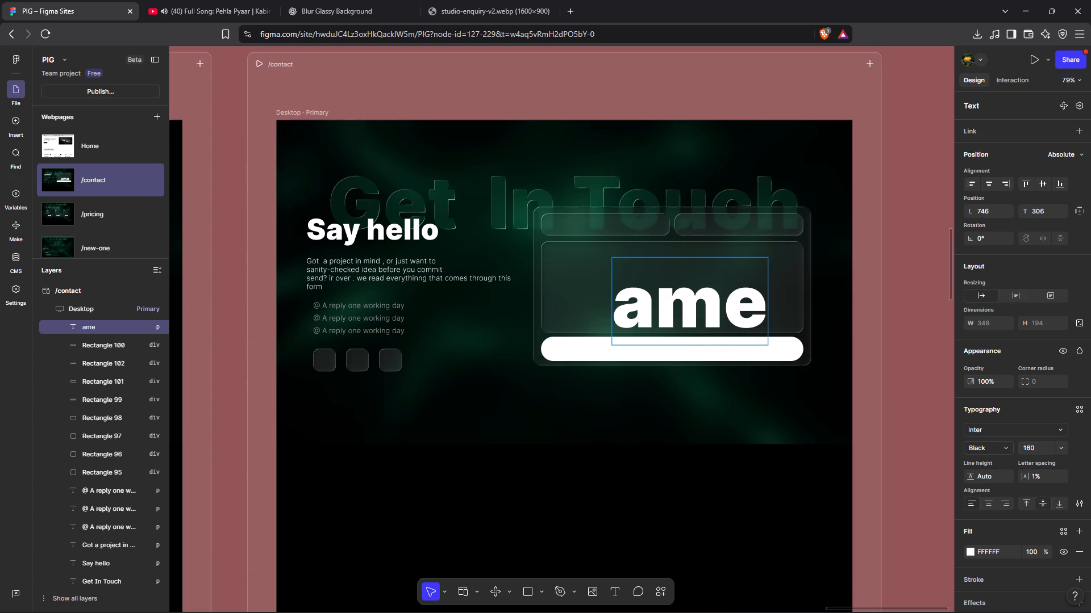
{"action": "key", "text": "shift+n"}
{"action": "left_click", "coordinate": [922, 347]}
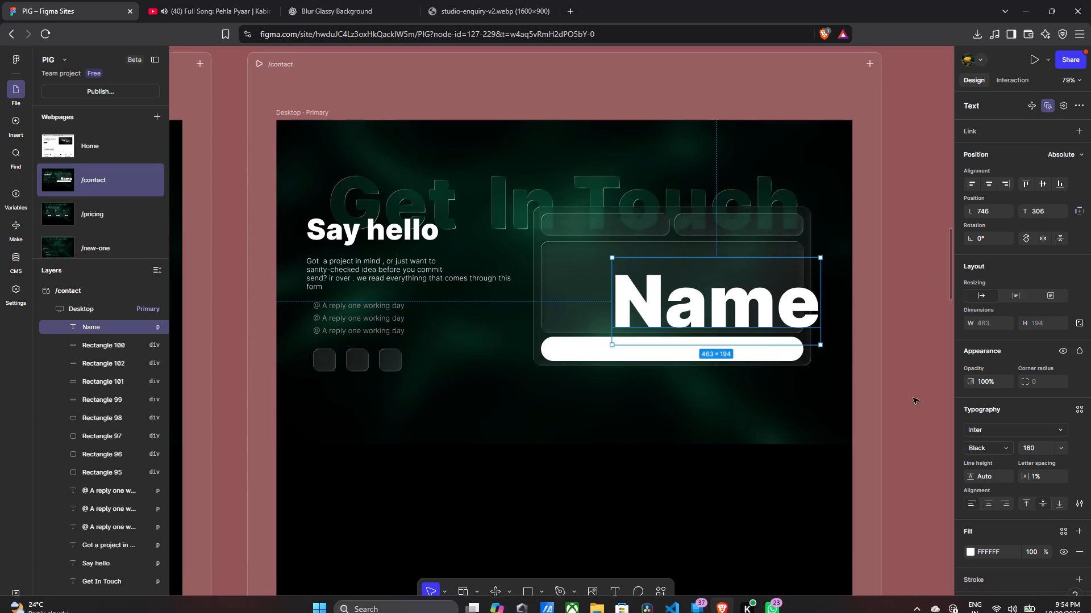
Set the Name label's font size to 15 and its weight to Regular.
{"action": "left_click", "coordinate": [1063, 448]}
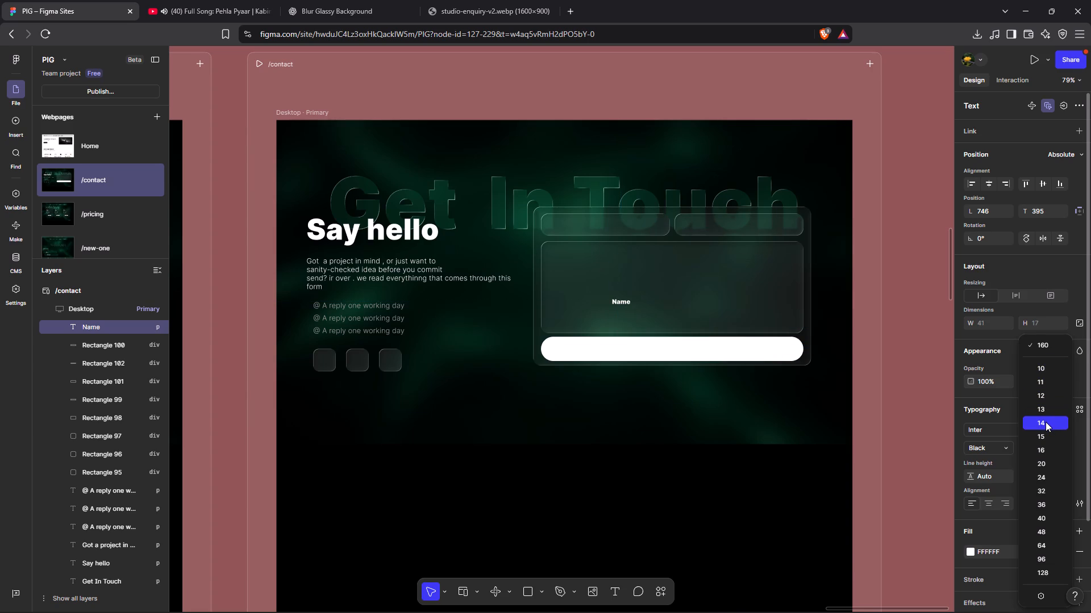
{"action": "left_click", "coordinate": [1047, 436]}
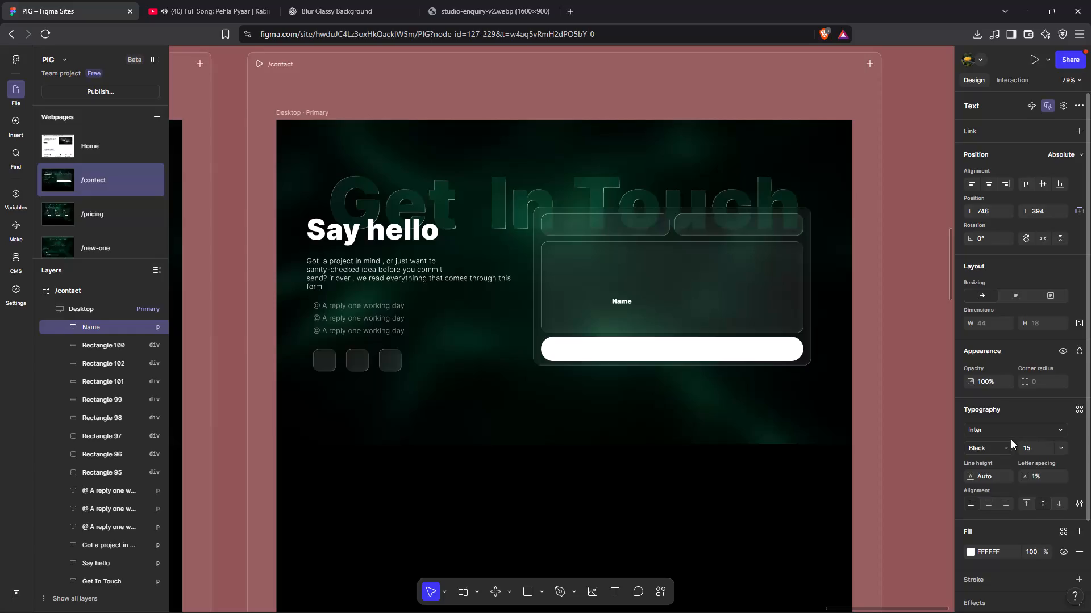
{"action": "left_click_drag", "start_coordinate": [1006, 446], "coordinate": [994, 379]}
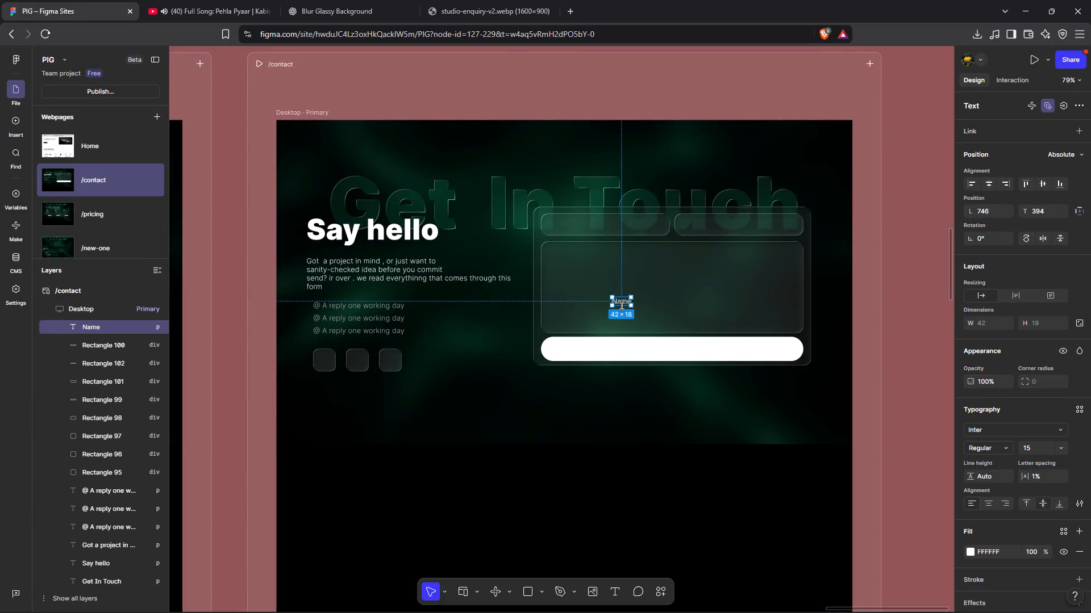
Move the Name label into the left small field, at about left 619, top 225.
{"action": "left_click_drag", "start_coordinate": [621, 302], "coordinate": [571, 237]}
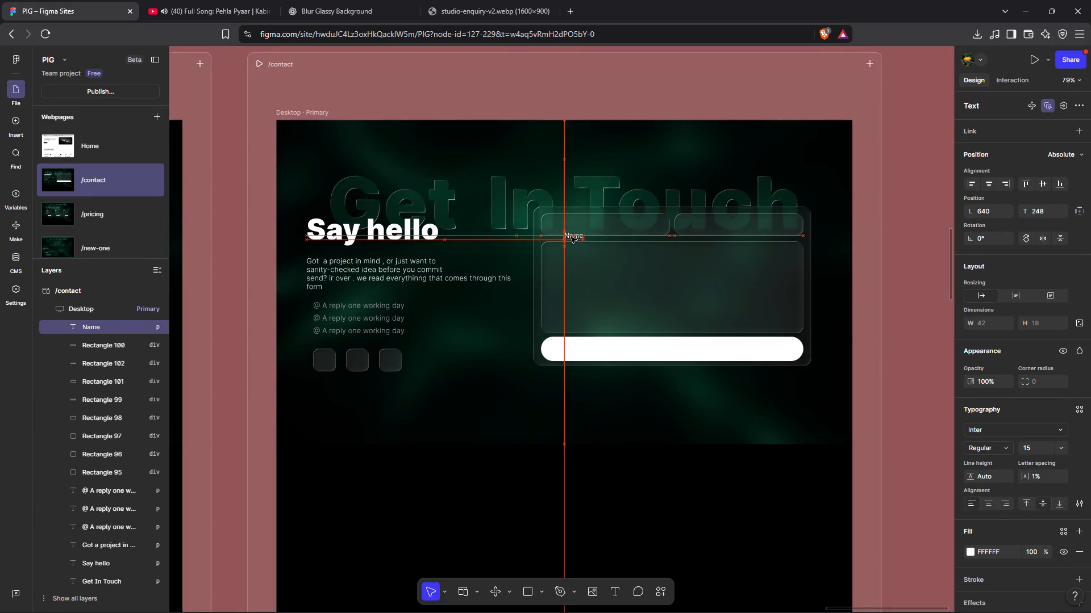
{"action": "left_click_drag", "start_coordinate": [571, 237], "coordinate": [567, 226]}
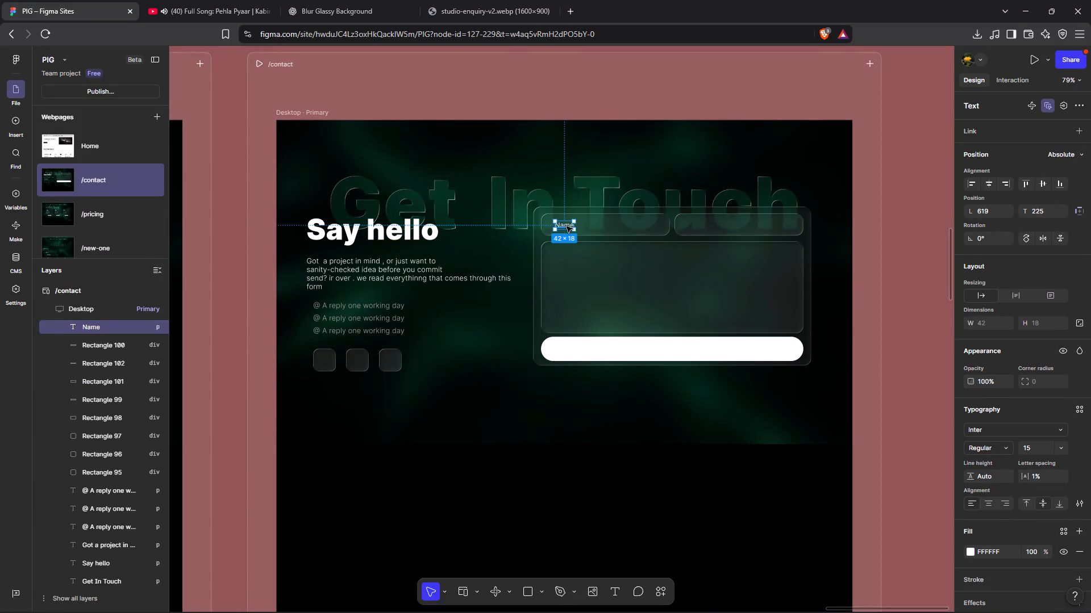
{"action": "left_click", "coordinate": [903, 238]}
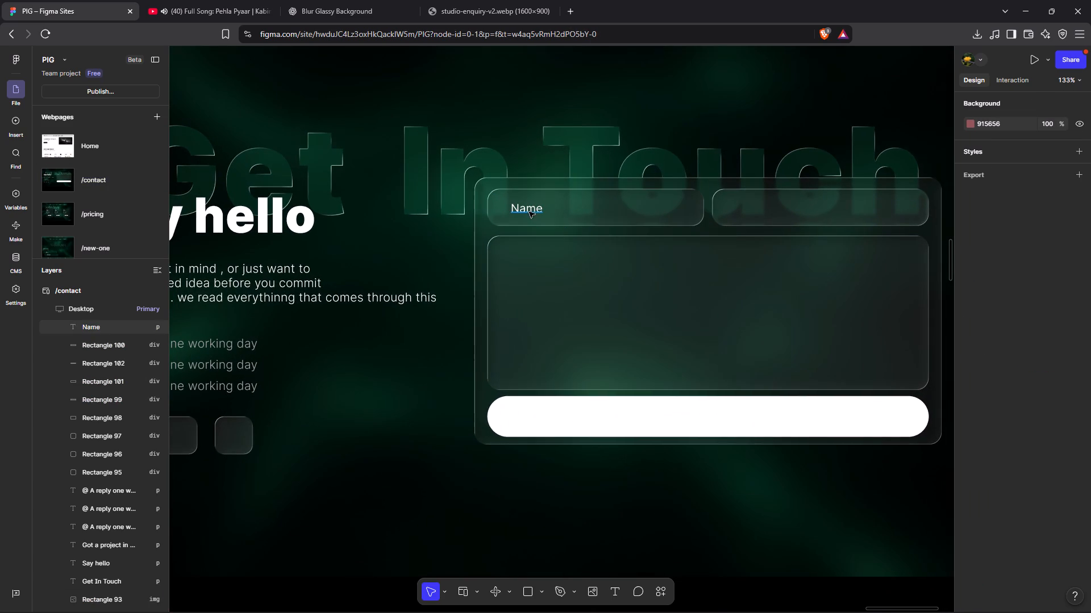
Dim the Name label to 75% opacity.
{"action": "left_click", "coordinate": [529, 212]}
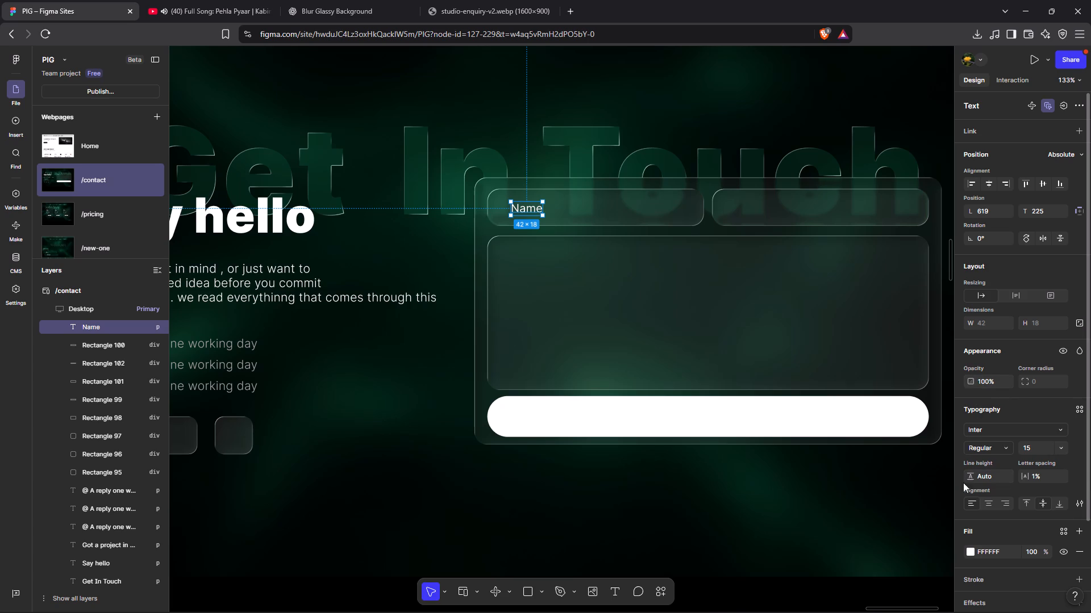
{"action": "left_click_drag", "start_coordinate": [971, 380], "coordinate": [544, 329]}
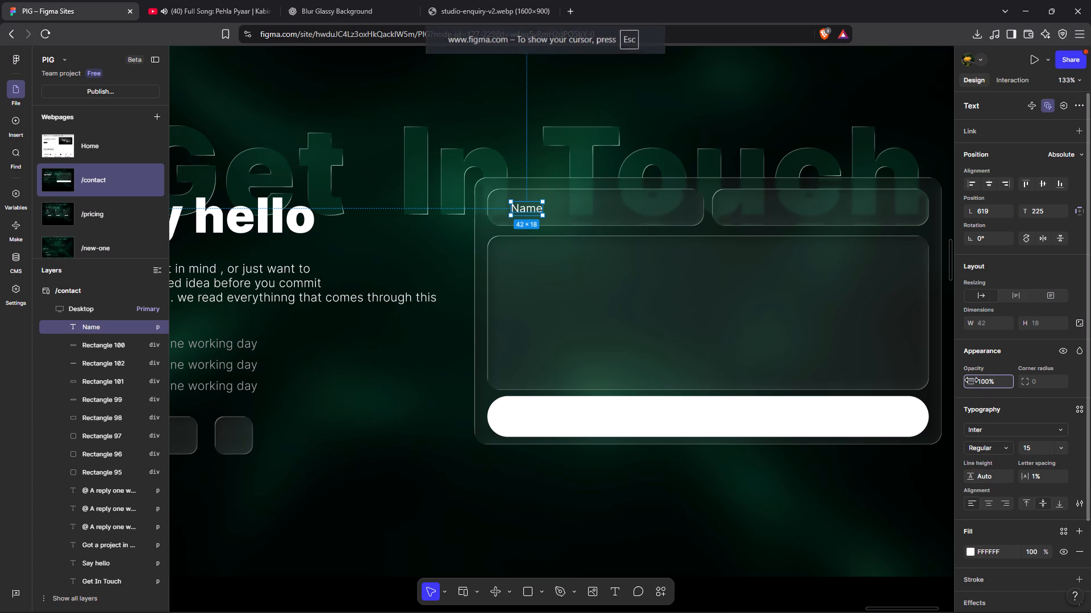
{"action": "left_click_drag", "start_coordinate": [544, 329], "coordinate": [971, 380]}
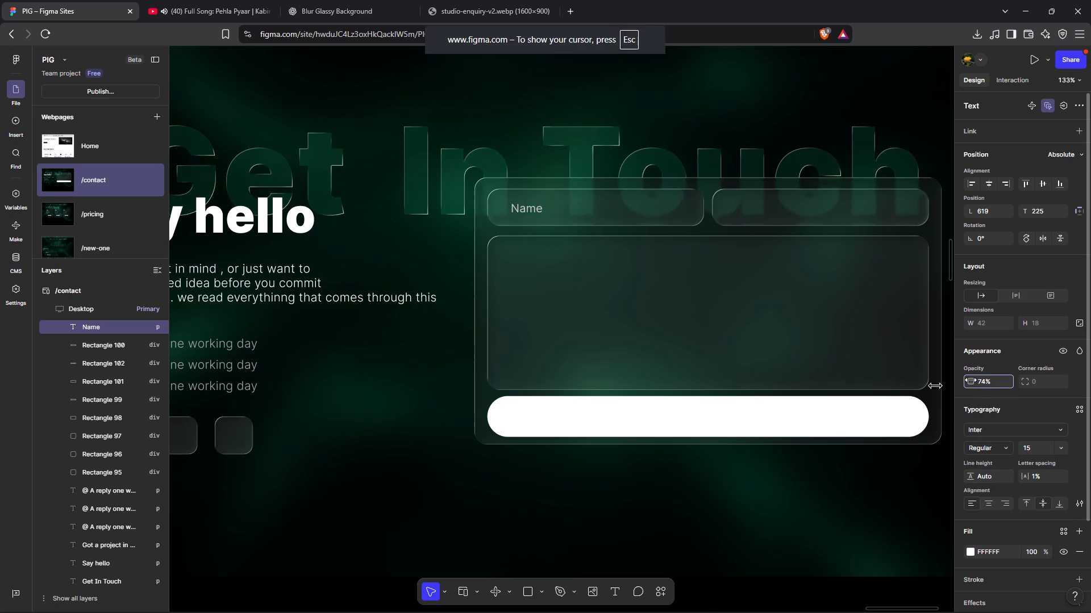
{"action": "left_click_drag", "start_coordinate": [971, 380], "coordinate": [510, 334]}
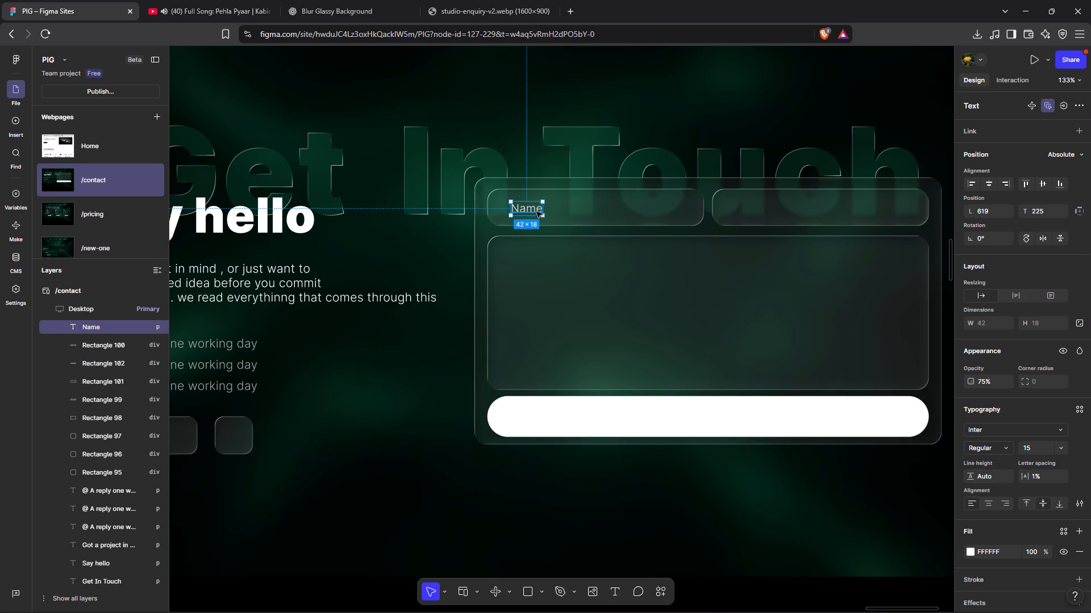
Duplicate the Name label and place the copy inside the right small field at about left 898, top 224.
{"action": "left_click", "coordinate": [536, 212]}
{"action": "key", "text": "ctrl+d"}
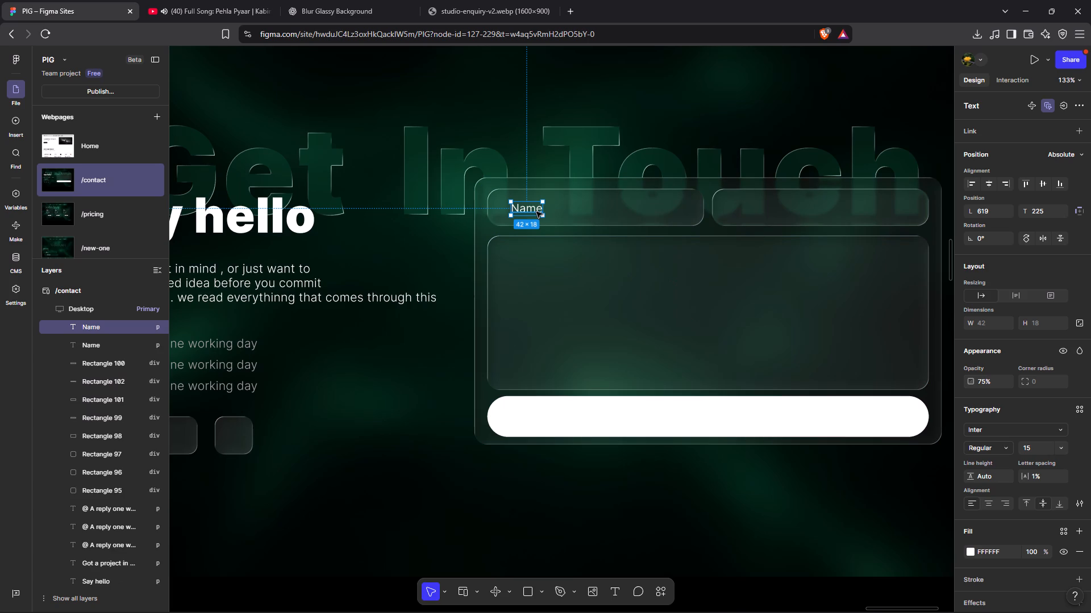
{"action": "left_click_drag", "start_coordinate": [530, 209], "coordinate": [735, 205]}
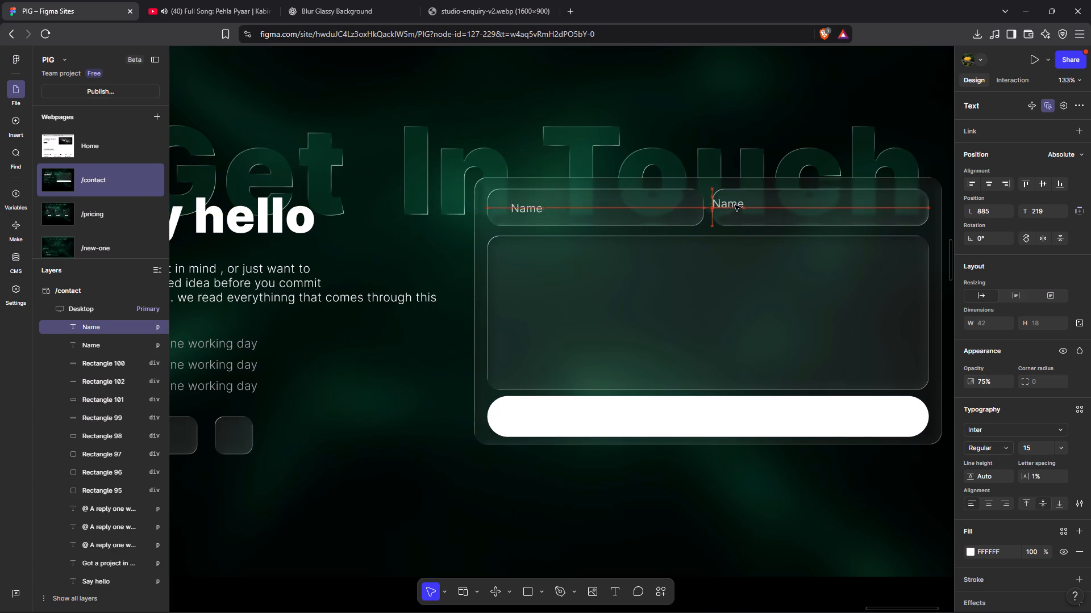
{"action": "left_click_drag", "start_coordinate": [735, 205], "coordinate": [742, 209]}
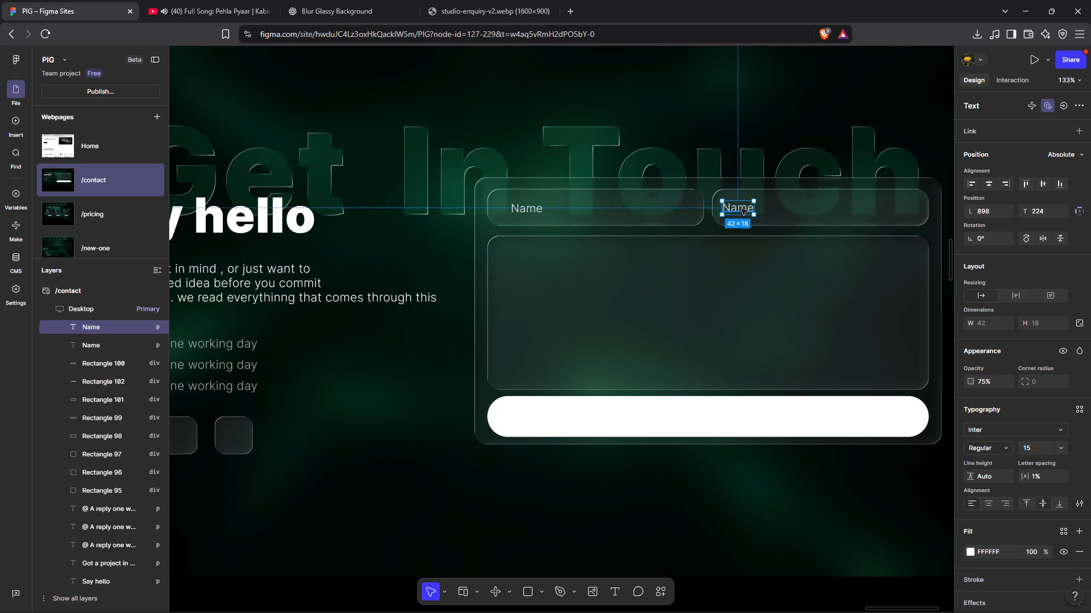
Duplicate the Name label into the large field at about left 619, top 281, and change the copy's text to Message.
{"action": "key", "text": "ctrl+d"}
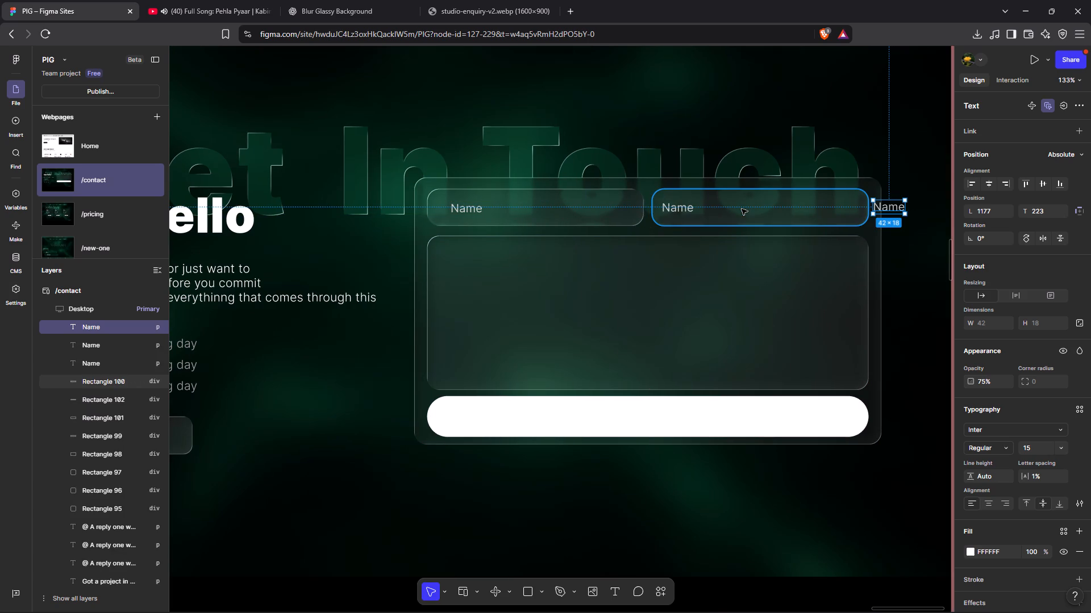
{"action": "left_click_drag", "start_coordinate": [889, 207], "coordinate": [457, 253]}
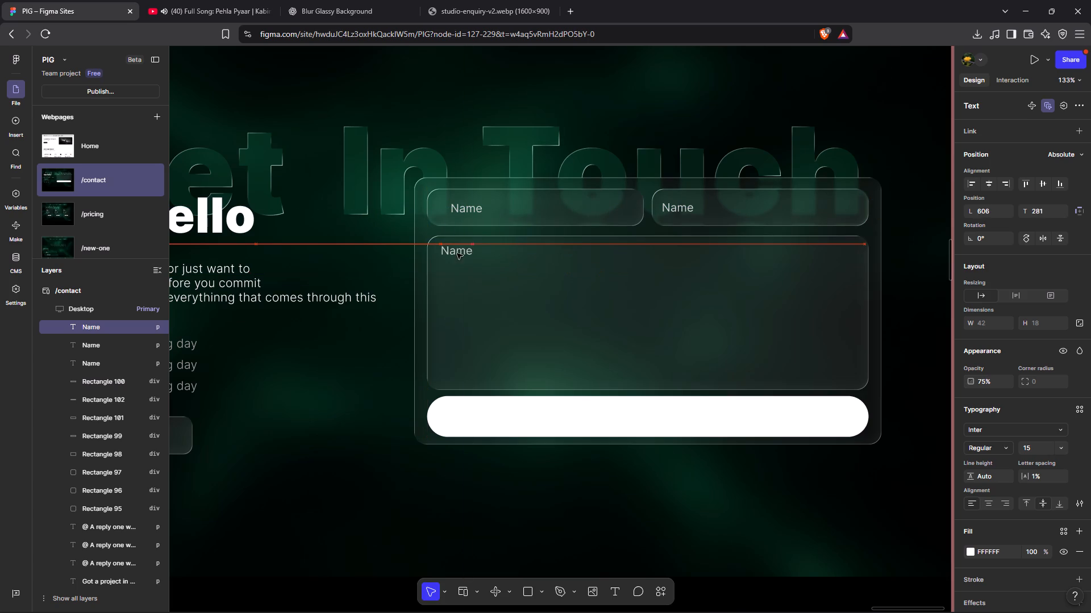
{"action": "left_click_drag", "start_coordinate": [457, 253], "coordinate": [464, 254]}
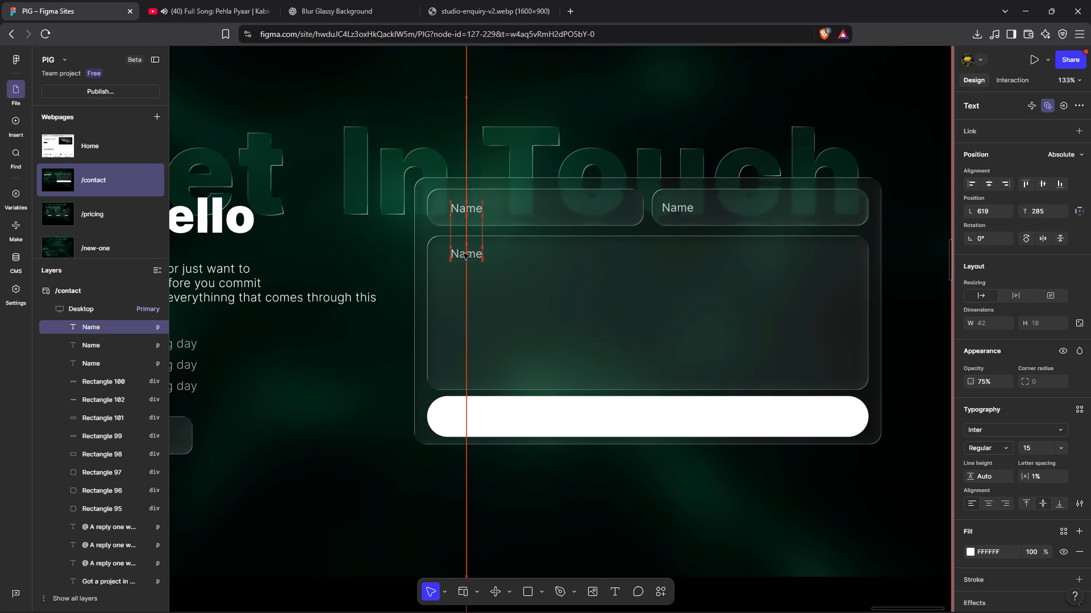
{"action": "left_click_drag", "start_coordinate": [464, 254], "coordinate": [464, 253]}
{"action": "double_click", "coordinate": [464, 253]}
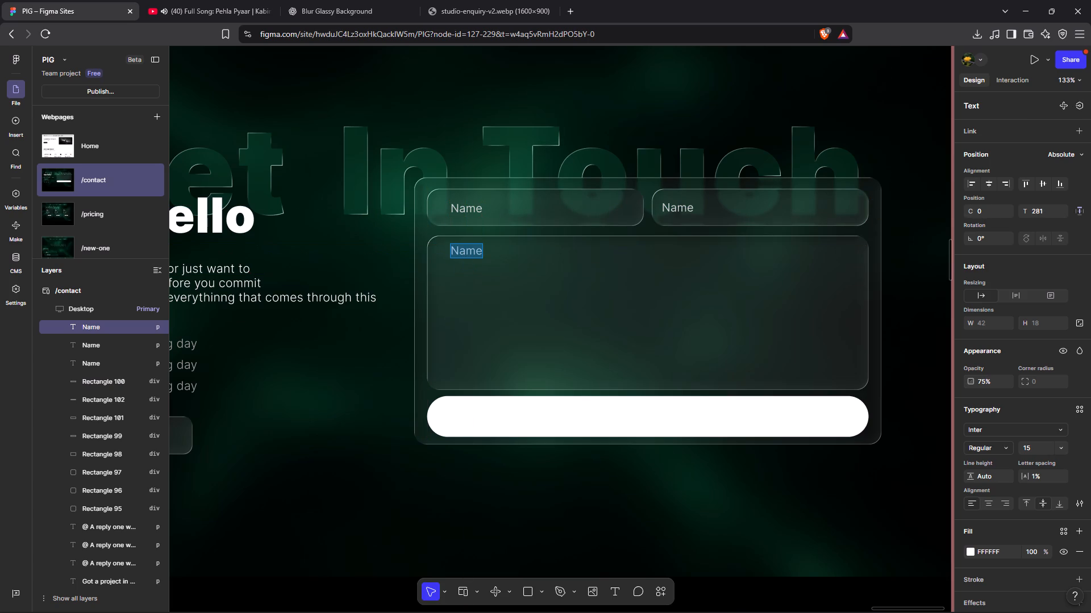
{"action": "key", "text": "BackSpace"}
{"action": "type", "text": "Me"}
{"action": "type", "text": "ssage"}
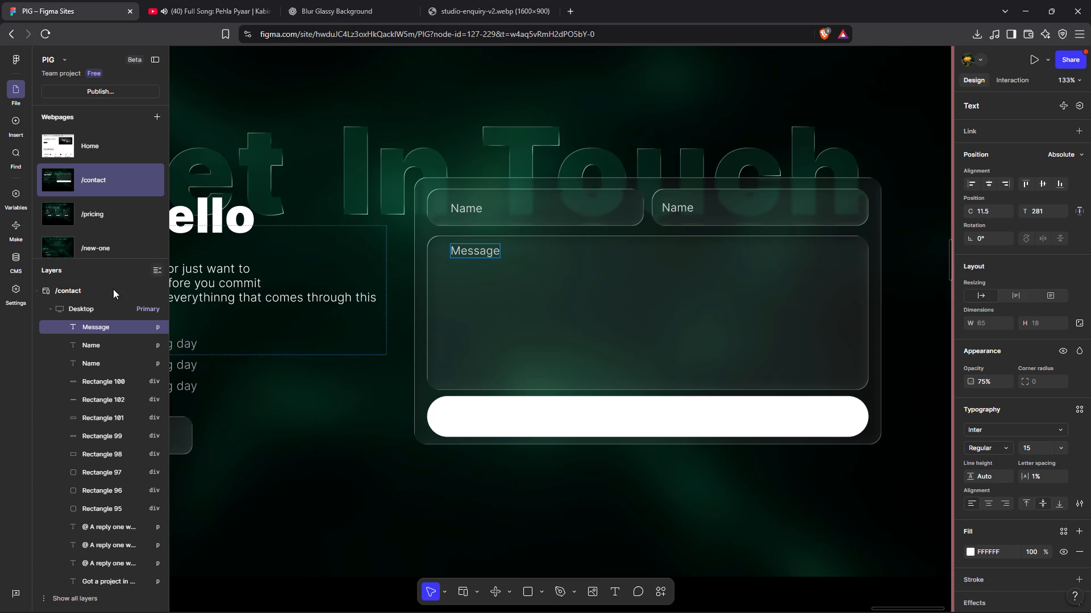
Change the text of the label in the right small field to Email.
{"action": "double_click", "coordinate": [684, 207]}
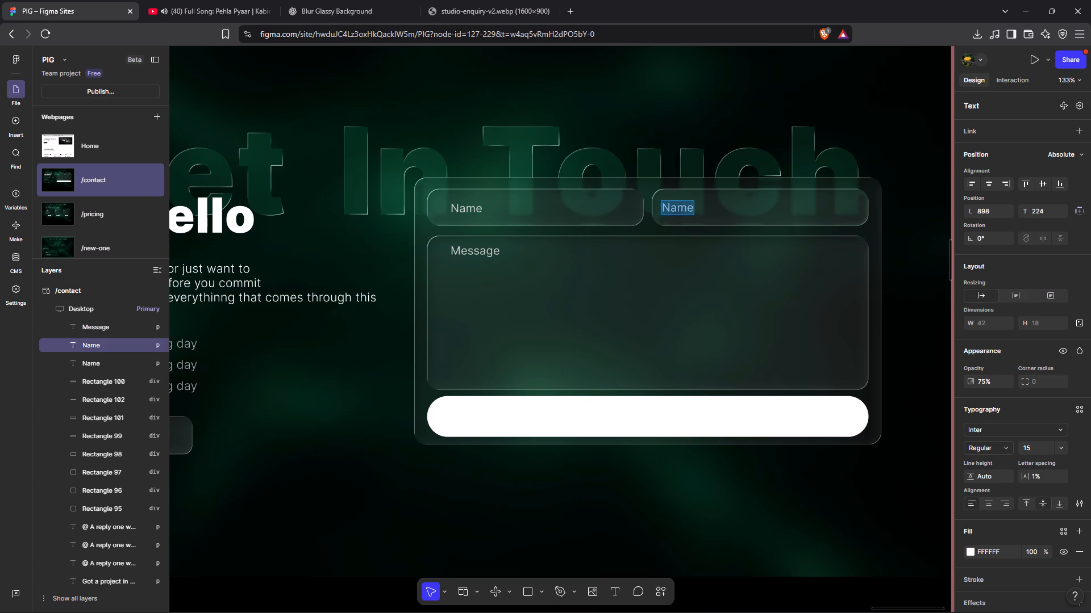
{"action": "key", "text": "BackSpace"}
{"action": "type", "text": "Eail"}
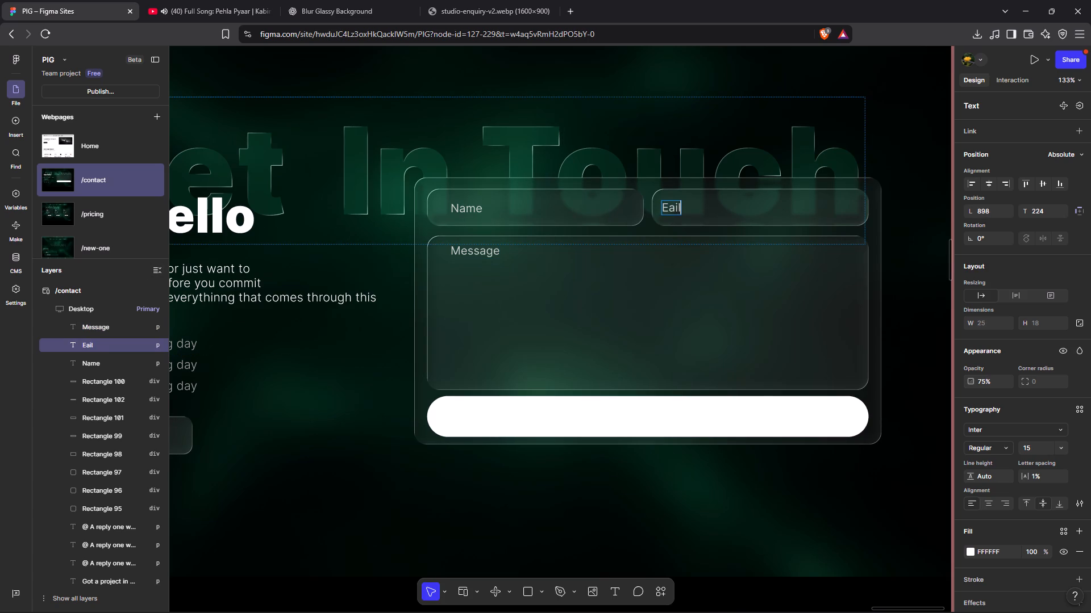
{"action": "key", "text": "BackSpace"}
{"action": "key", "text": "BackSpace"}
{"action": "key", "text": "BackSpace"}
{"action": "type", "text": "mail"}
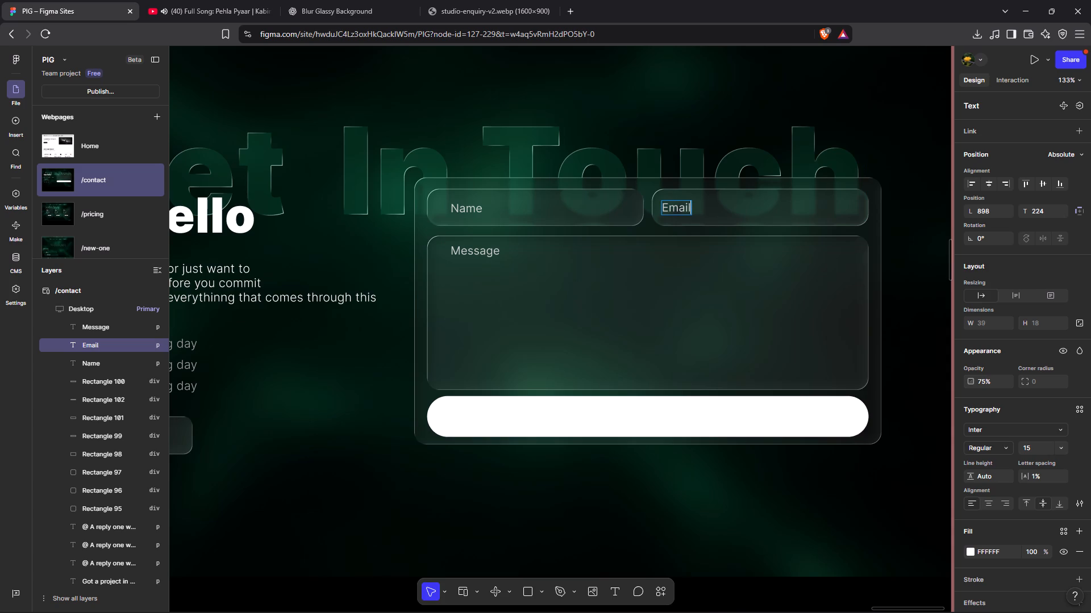
{"action": "left_click", "coordinate": [942, 300]}
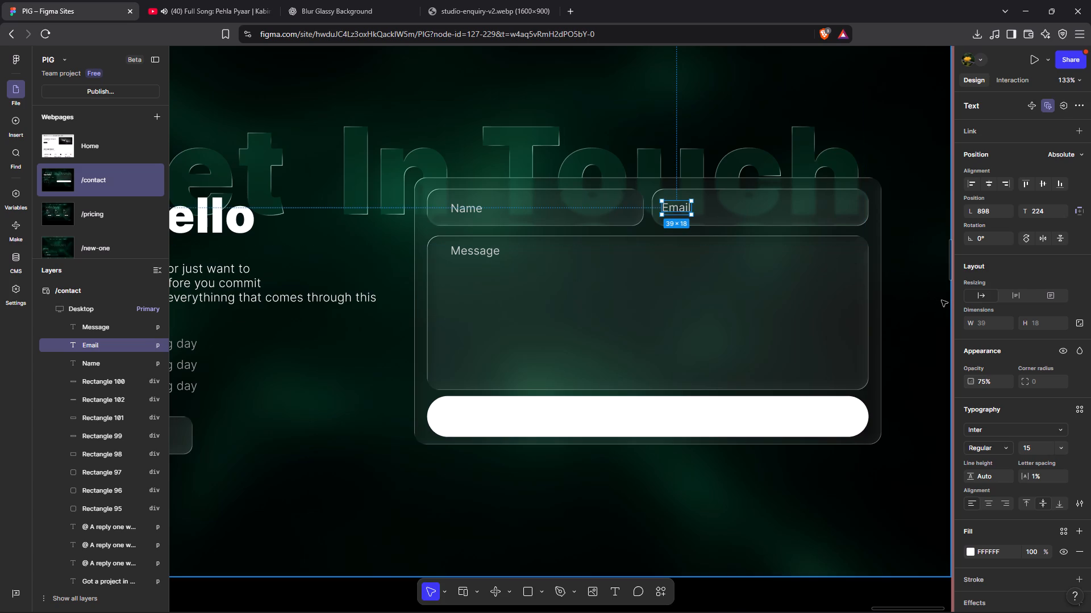
{"action": "left_click", "coordinate": [942, 300]}
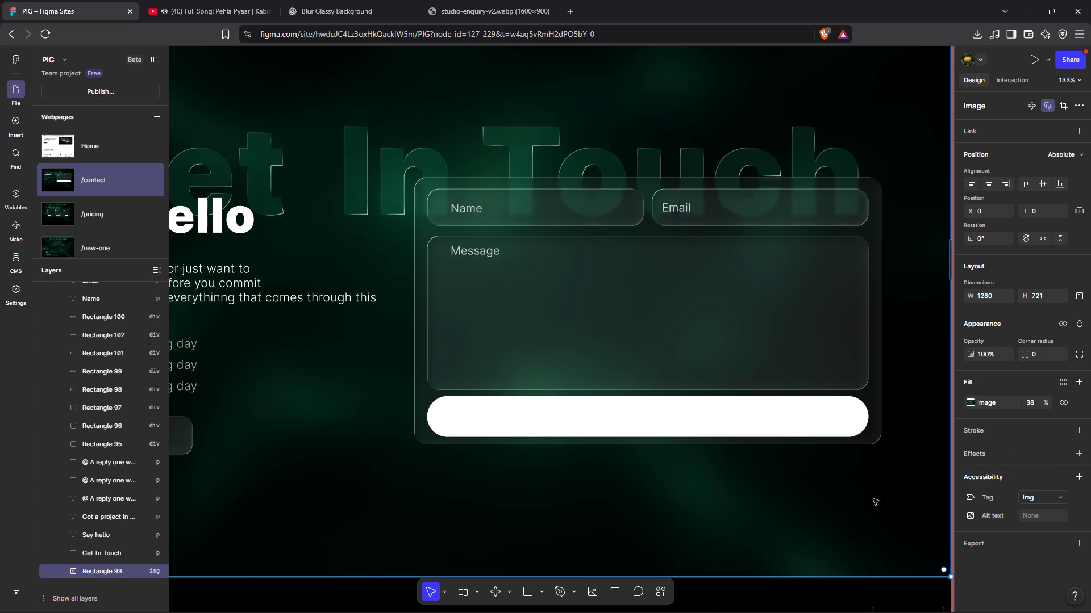
{"action": "left_click", "coordinate": [860, 591]}
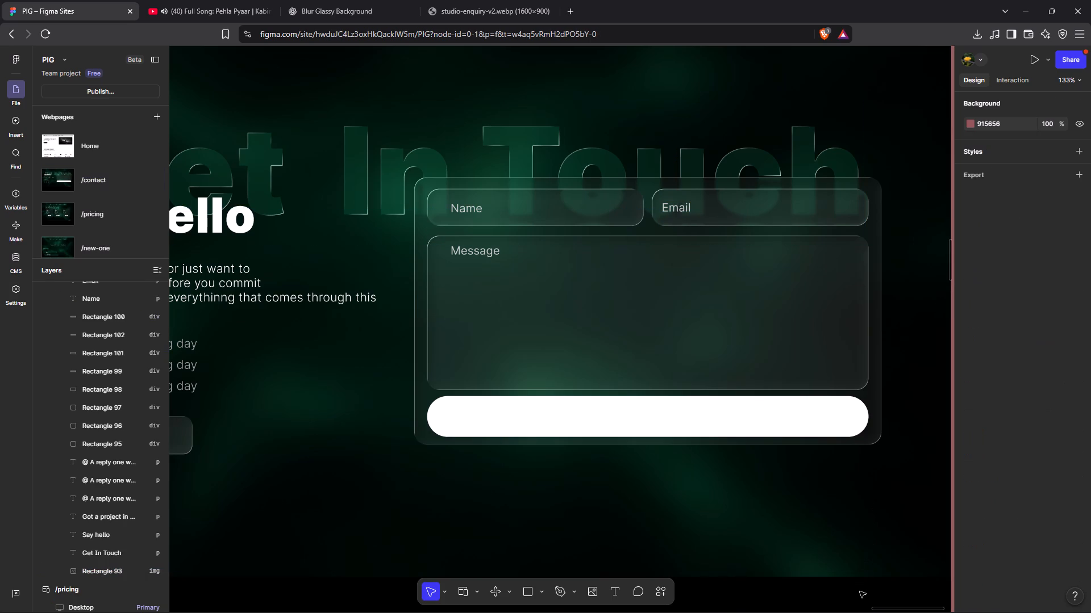
Duplicate the Message label onto the middle of the white button at about top 495 and bring the copy to the front.
{"action": "left_click", "coordinate": [466, 242]}
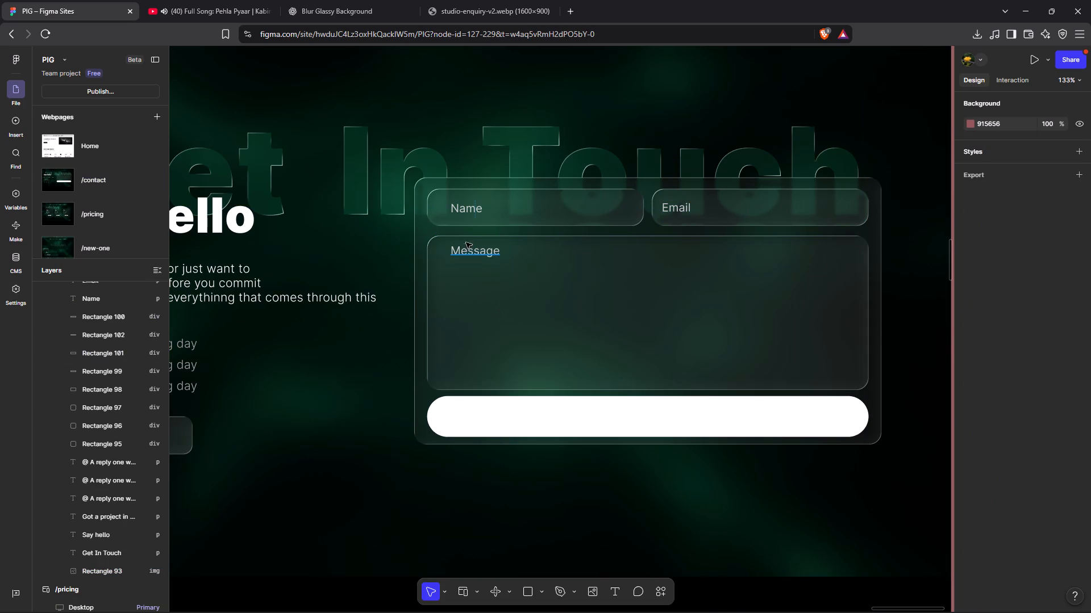
{"action": "key", "text": "ctrl+d"}
{"action": "left_click_drag", "start_coordinate": [474, 253], "coordinate": [646, 414]}
{"action": "right_click", "coordinate": [646, 414]}
{"action": "left_click", "coordinate": [716, 355]}
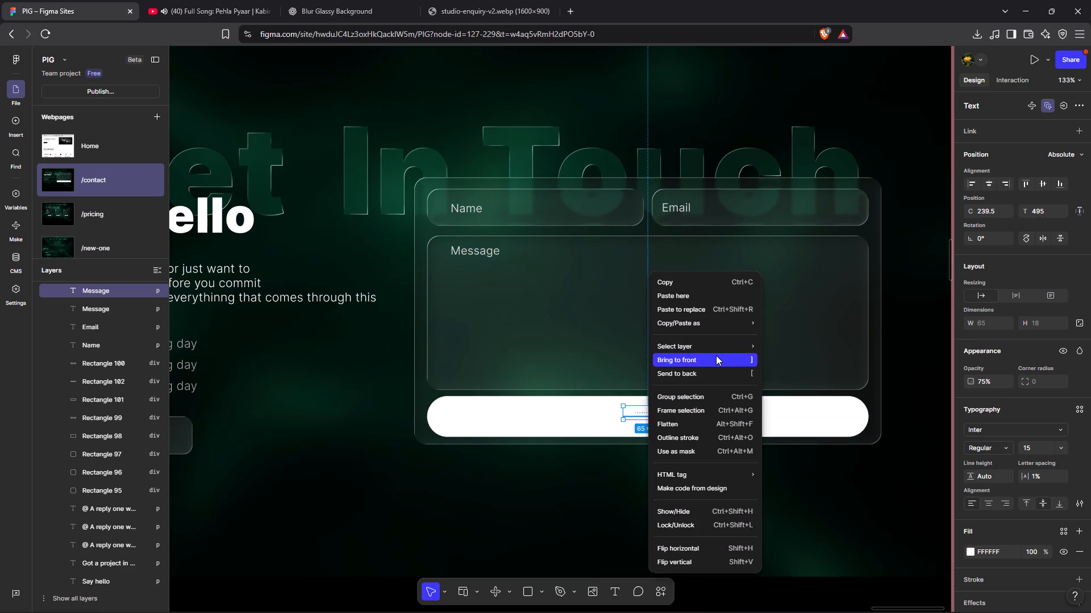
Change the text of the label copy on the white button to Submit.
{"action": "double_click", "coordinate": [660, 416]}
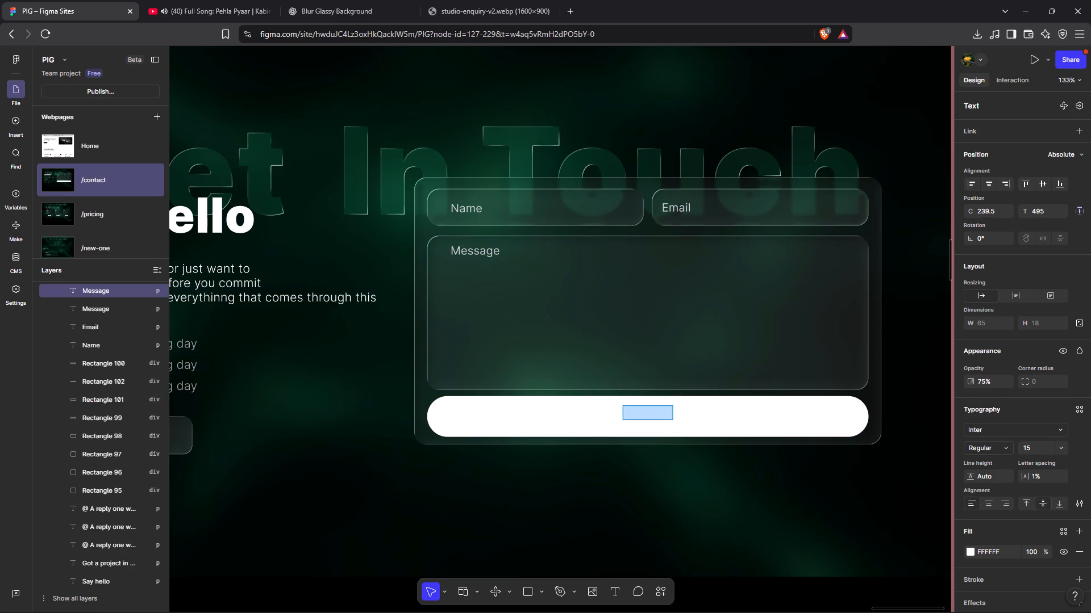
{"action": "key", "text": "BackSpace"}
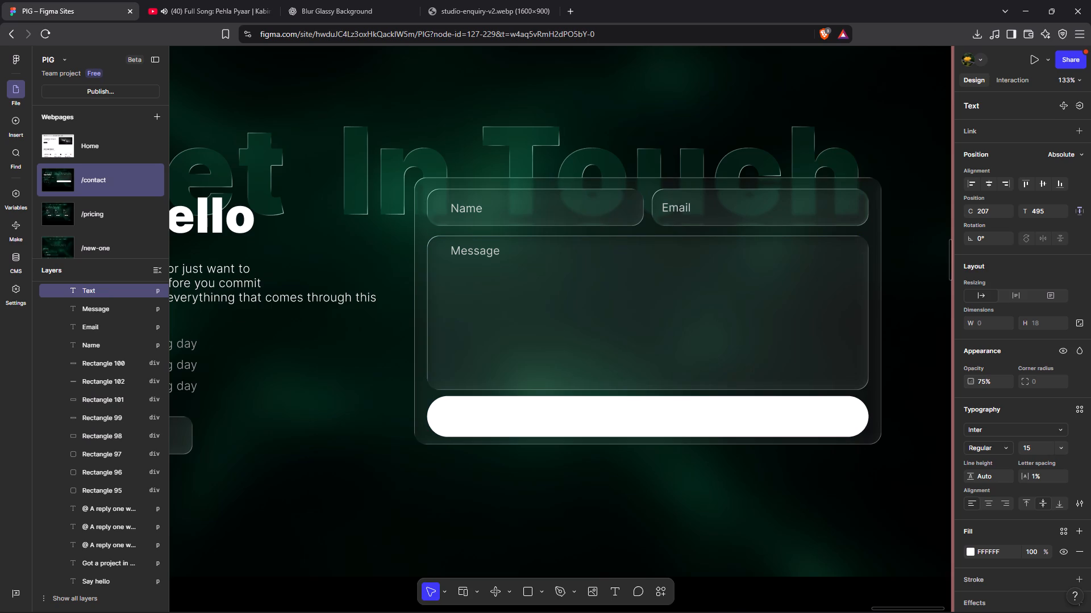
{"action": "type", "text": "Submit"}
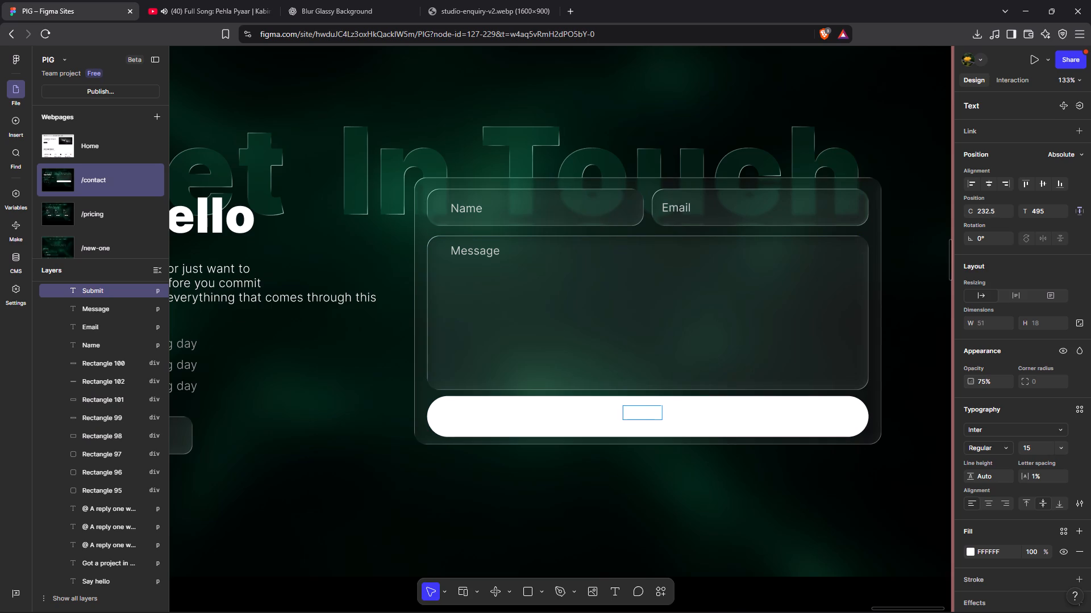
{"action": "left_click", "coordinate": [650, 416]}
{"action": "left_click", "coordinate": [685, 471]}
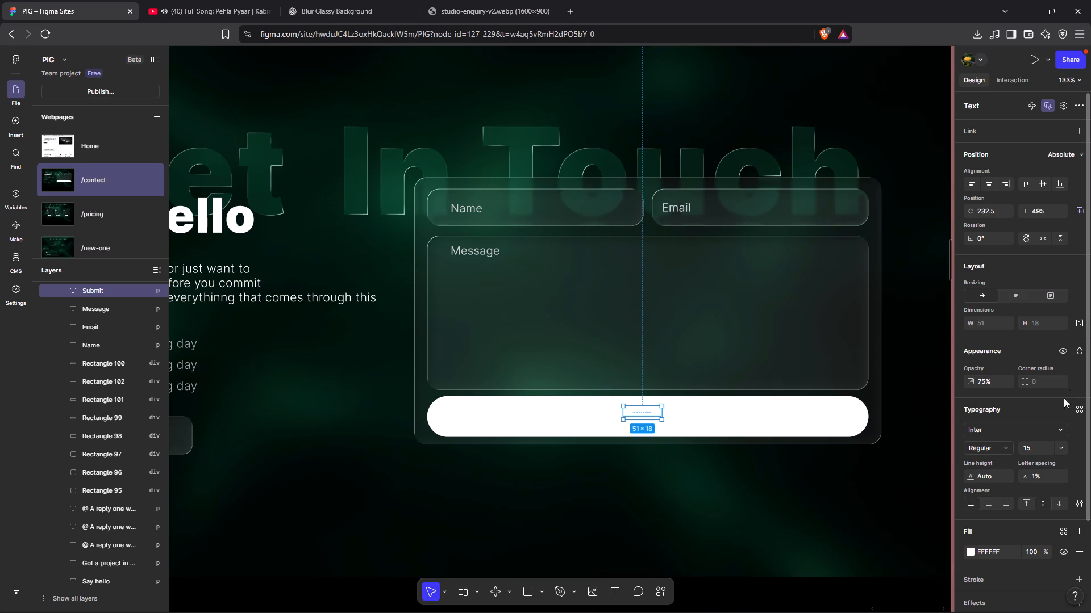
Set the Submit label's fill colour to black, 000000.
{"action": "left_click", "coordinate": [972, 552]}
{"action": "left_click", "coordinate": [846, 563]}
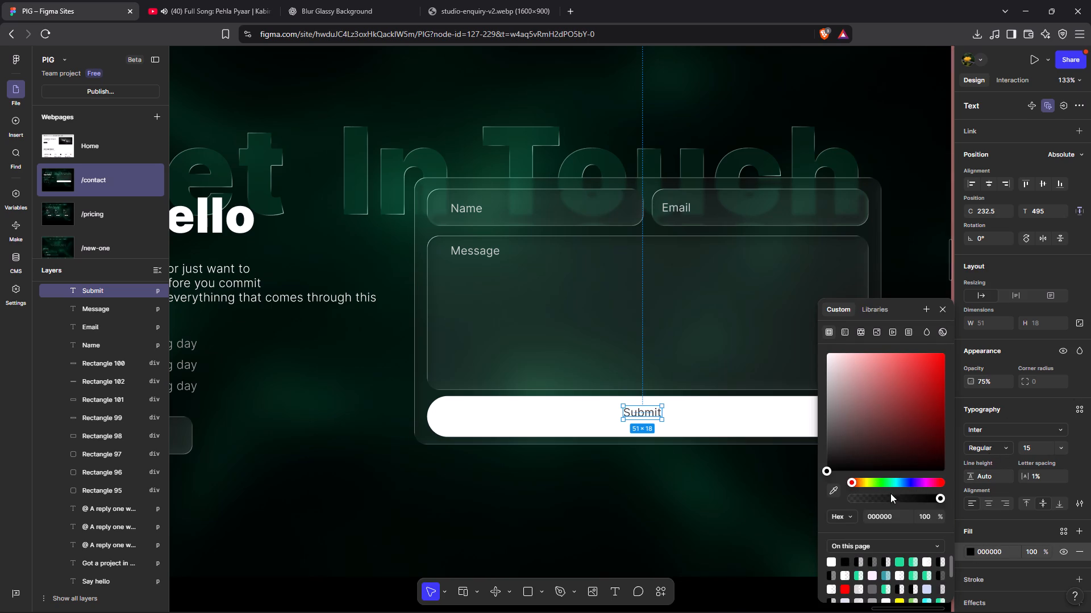
{"action": "left_click", "coordinate": [848, 561]}
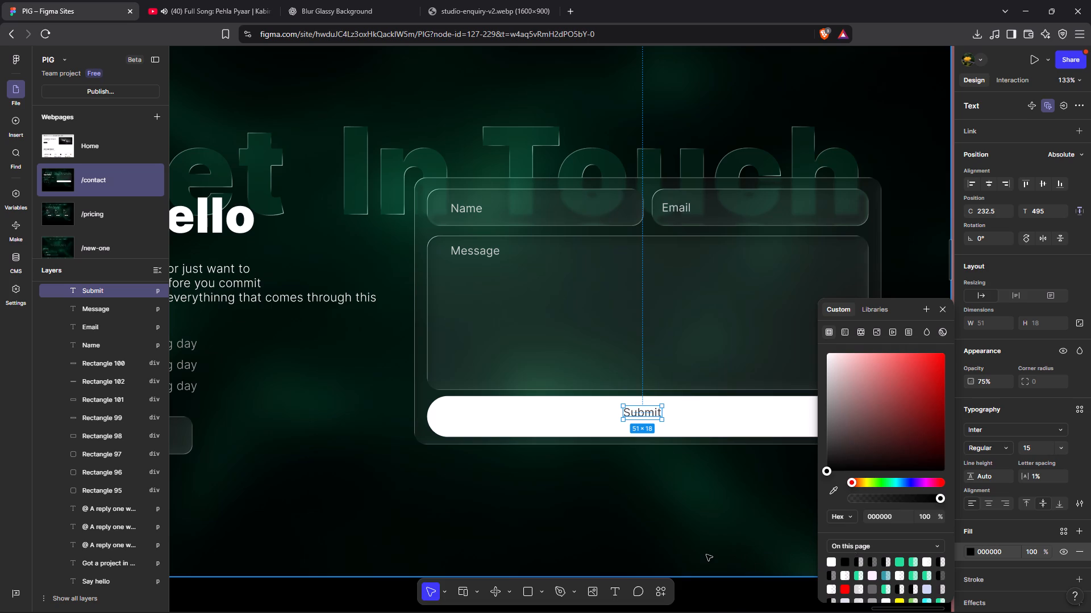
{"action": "left_click", "coordinate": [706, 555]}
Set the Submit label's opacity to 100% and its weight to Semi Bold.
{"action": "left_click", "coordinate": [639, 414]}
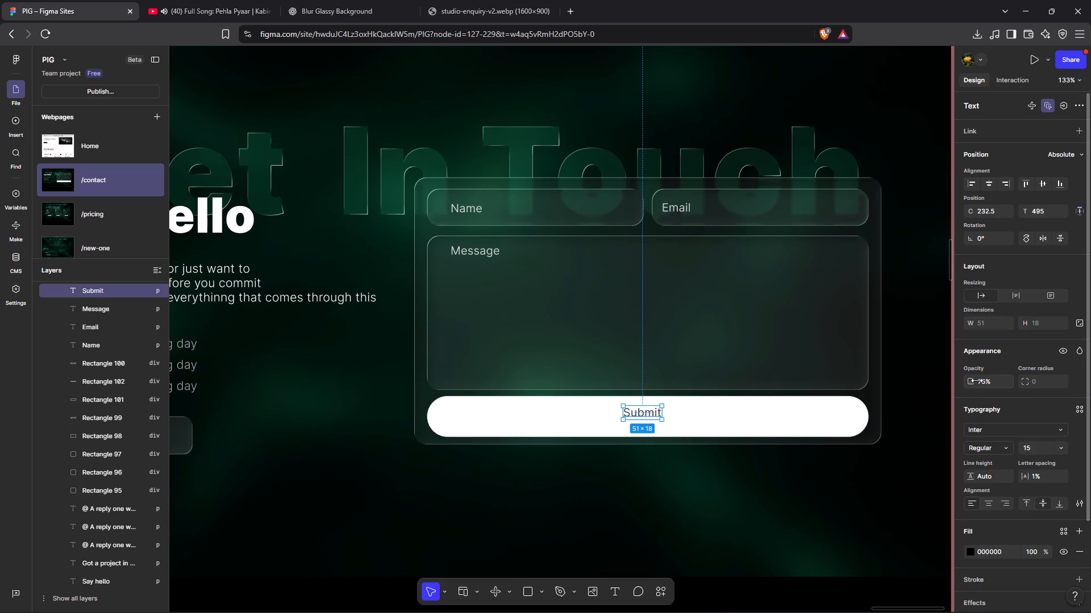
{"action": "left_click_drag", "start_coordinate": [975, 386], "coordinate": [713, 320]}
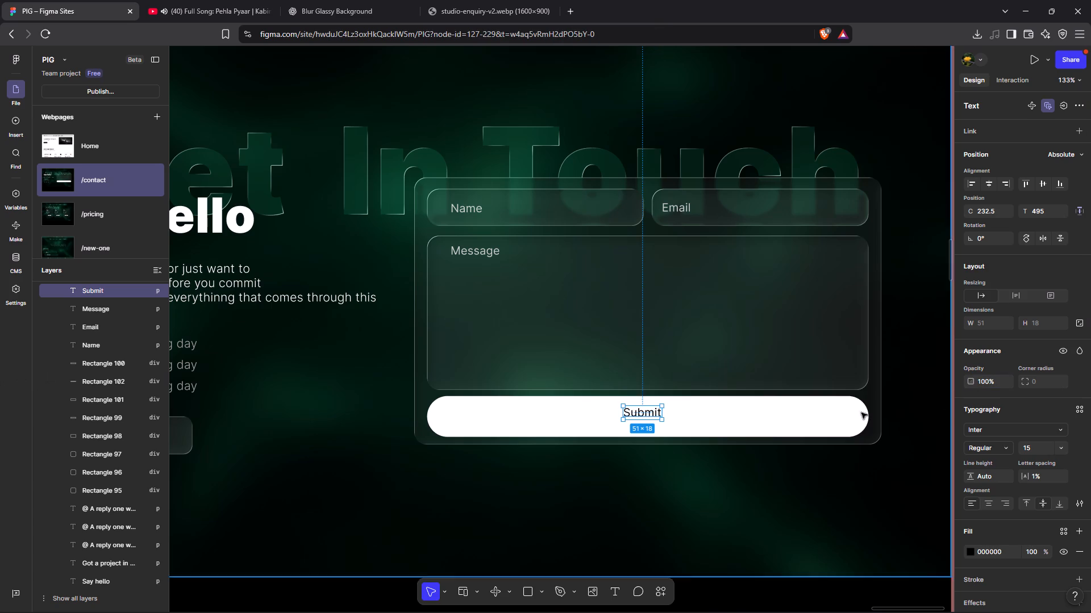
{"action": "left_click", "coordinate": [1002, 444]}
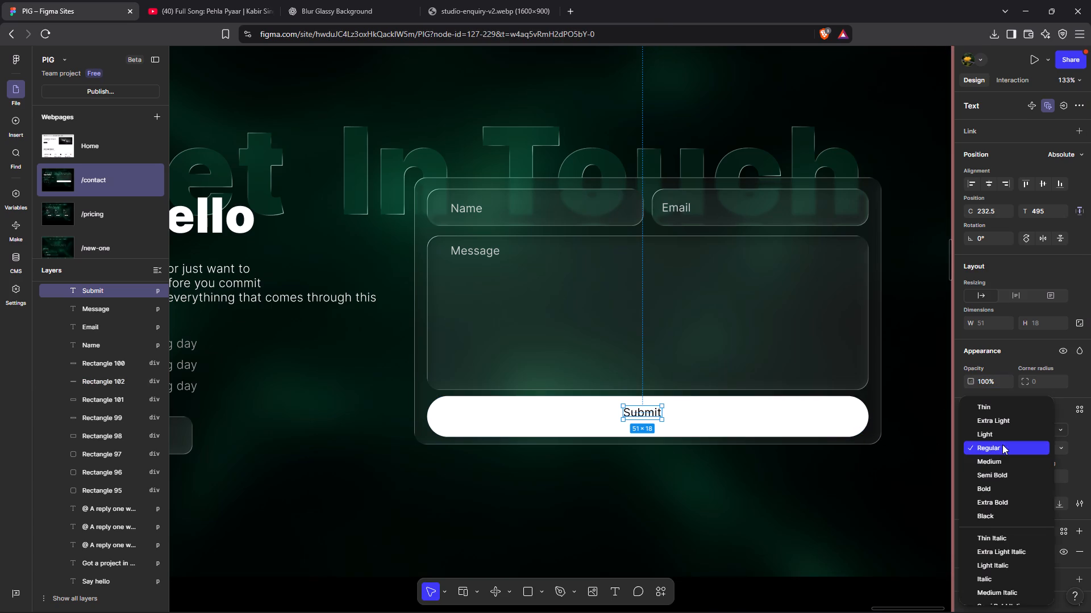
{"action": "left_click", "coordinate": [994, 478]}
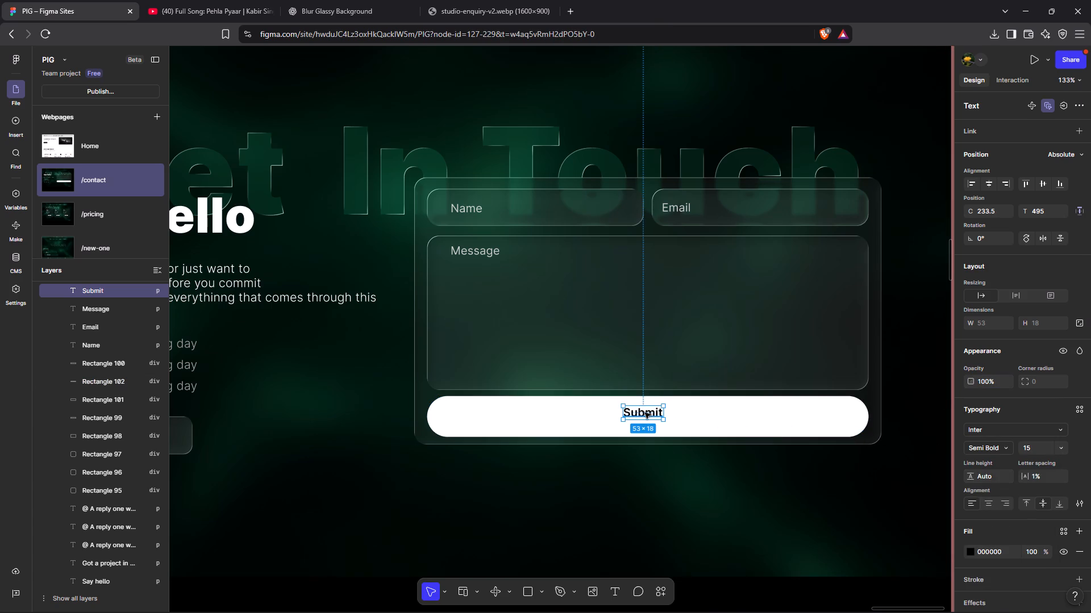
Move the Submit label down to the vertical middle of the white button, at about top 500.
{"action": "left_click", "coordinate": [647, 415]}
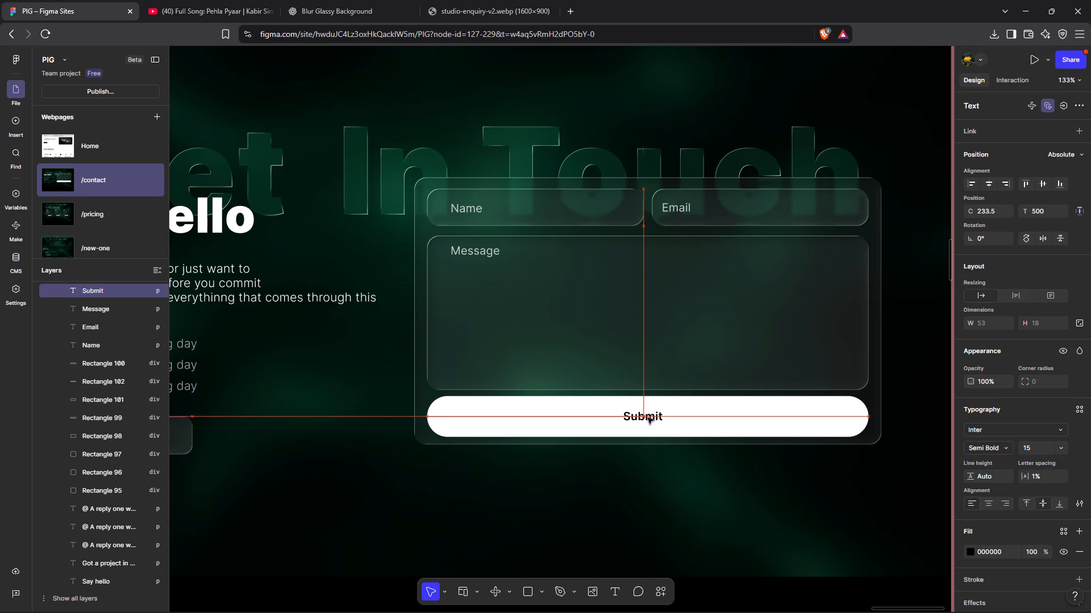
{"action": "left_click", "coordinate": [646, 417]}
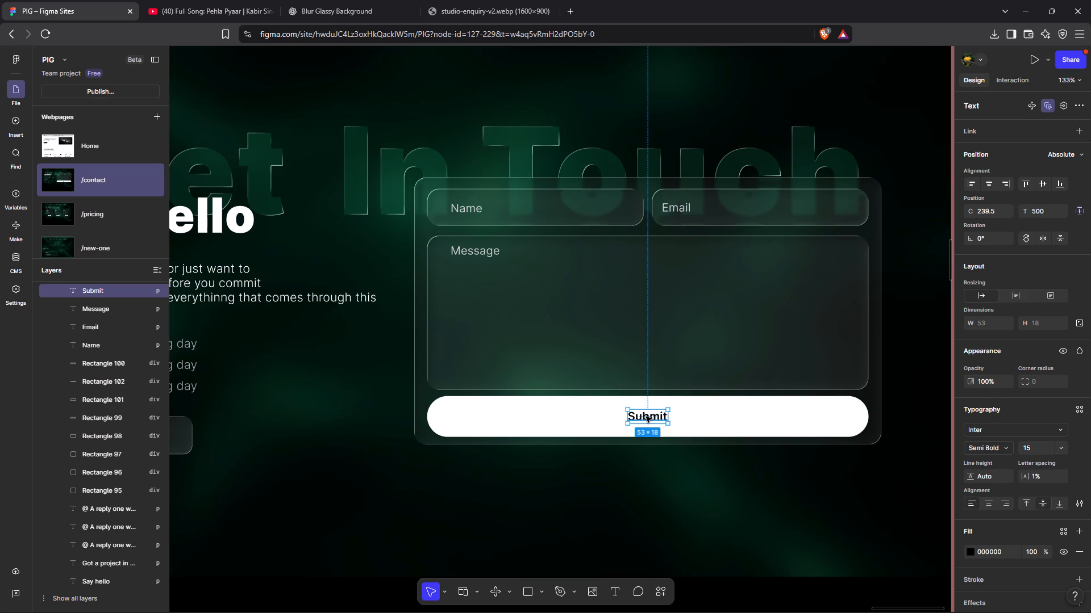
{"action": "left_click", "coordinate": [686, 506]}
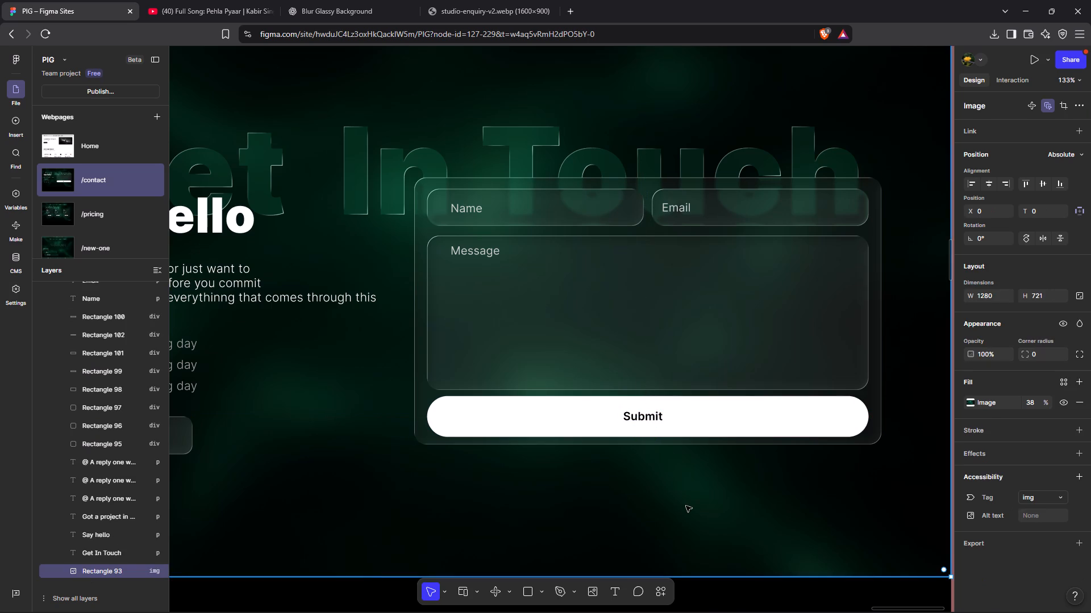
Duplicate the first glass icon tile and place the copy directly below it at left 82, about top 571.
{"action": "scroll", "coordinate": [686, 506], "scroll_direction": "down", "scroll_amount": 2}
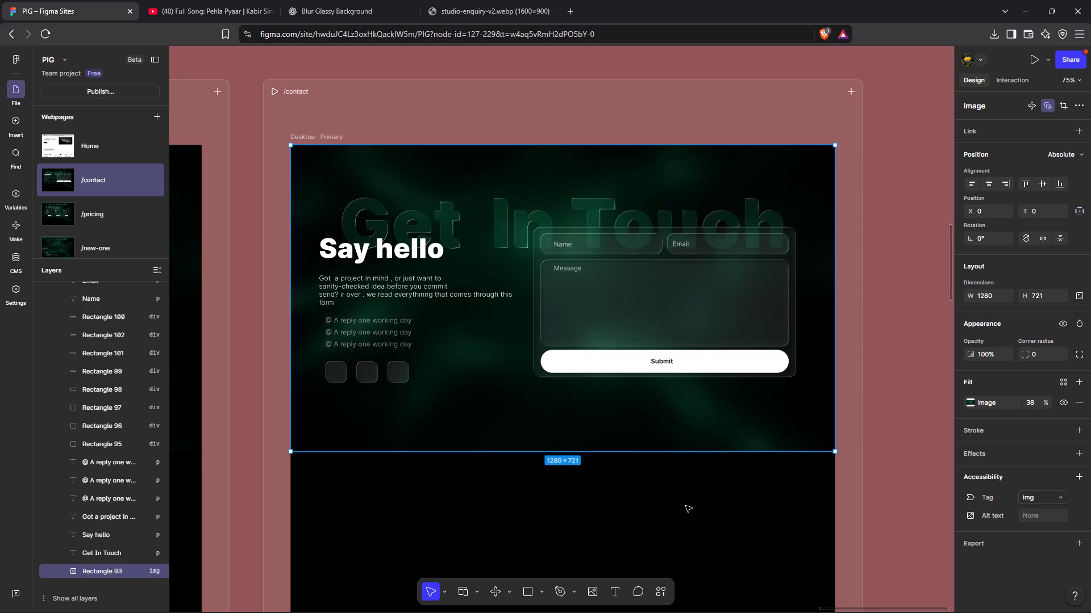
{"action": "left_click", "coordinate": [342, 377]}
{"action": "key", "text": "ctrl+d"}
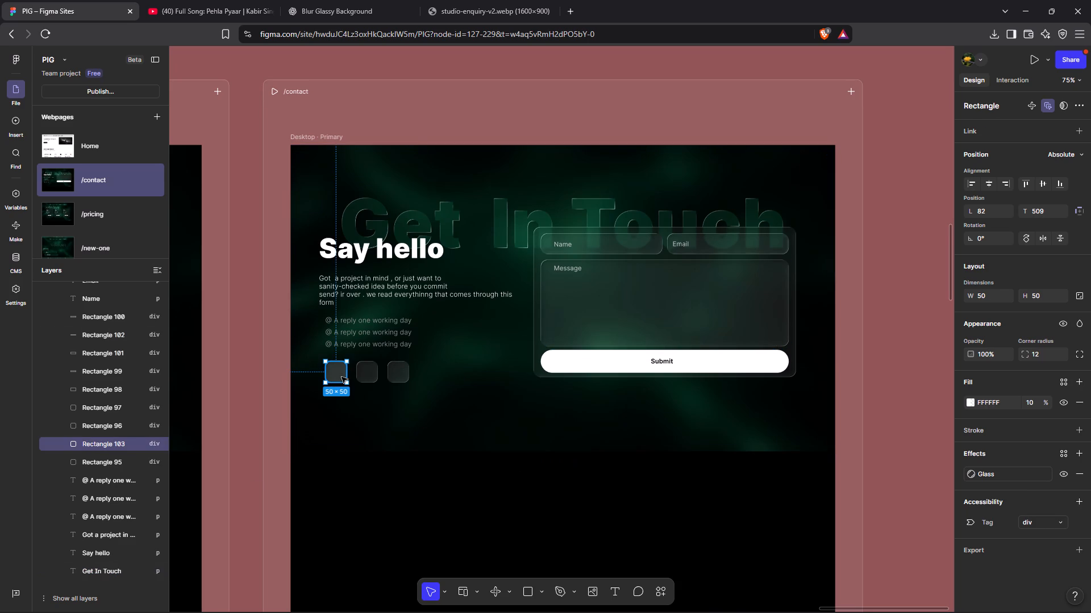
{"action": "left_click_drag", "start_coordinate": [342, 377], "coordinate": [339, 402]}
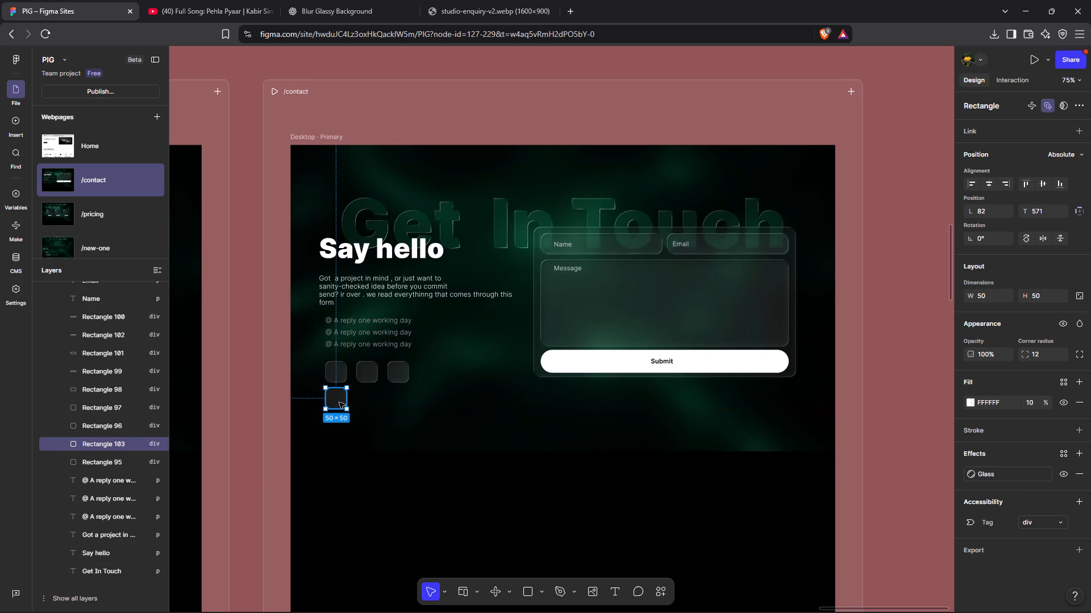
Enlarge the copied glass tile into a wide card of about 321 × 96.
{"action": "left_click_drag", "start_coordinate": [345, 411], "coordinate": [355, 431]}
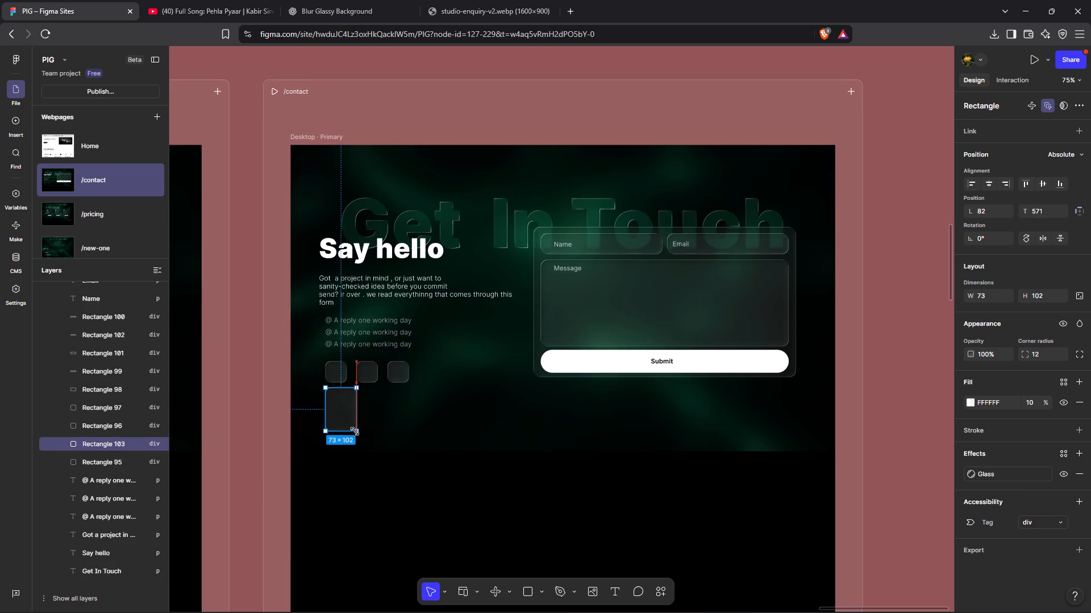
{"action": "left_click_drag", "start_coordinate": [355, 431], "coordinate": [435, 434]}
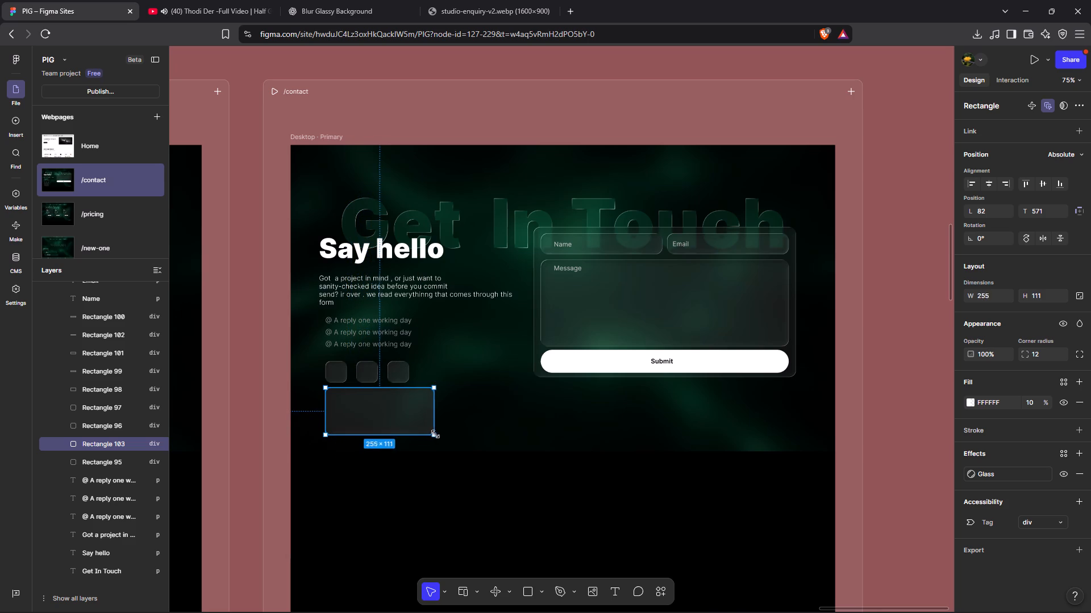
{"action": "left_click_drag", "start_coordinate": [435, 434], "coordinate": [444, 433]}
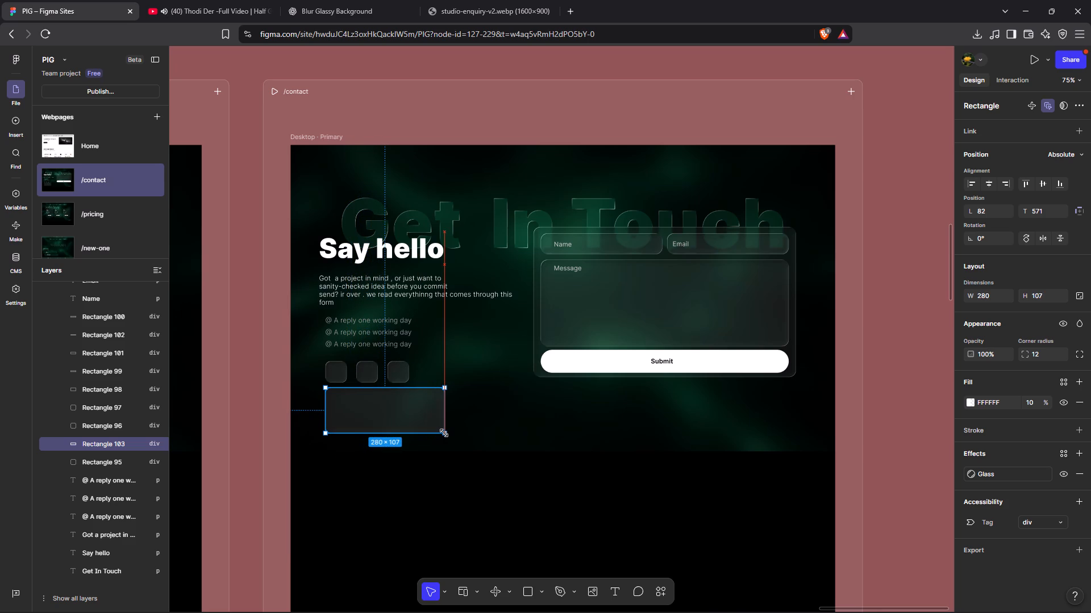
{"action": "left_click_drag", "start_coordinate": [444, 433], "coordinate": [462, 429]}
Move the wide glass card down to about top 606, keeping its left edge in line with the first icon tile.
{"action": "left_click_drag", "start_coordinate": [411, 409], "coordinate": [413, 424]}
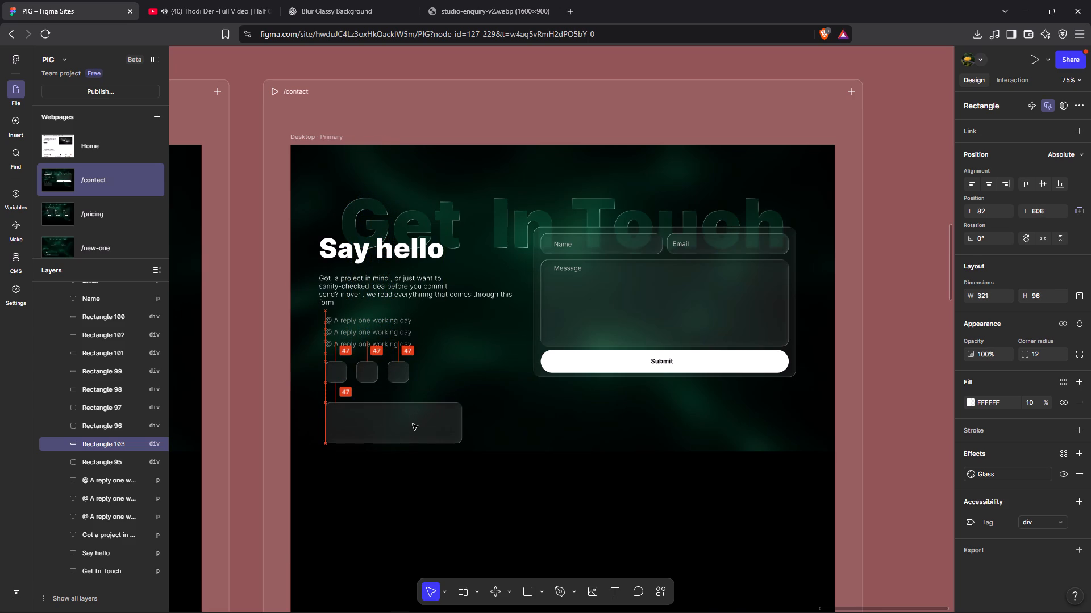
{"action": "left_click_drag", "start_coordinate": [413, 424], "coordinate": [413, 424]}
{"action": "left_click", "coordinate": [245, 412]}
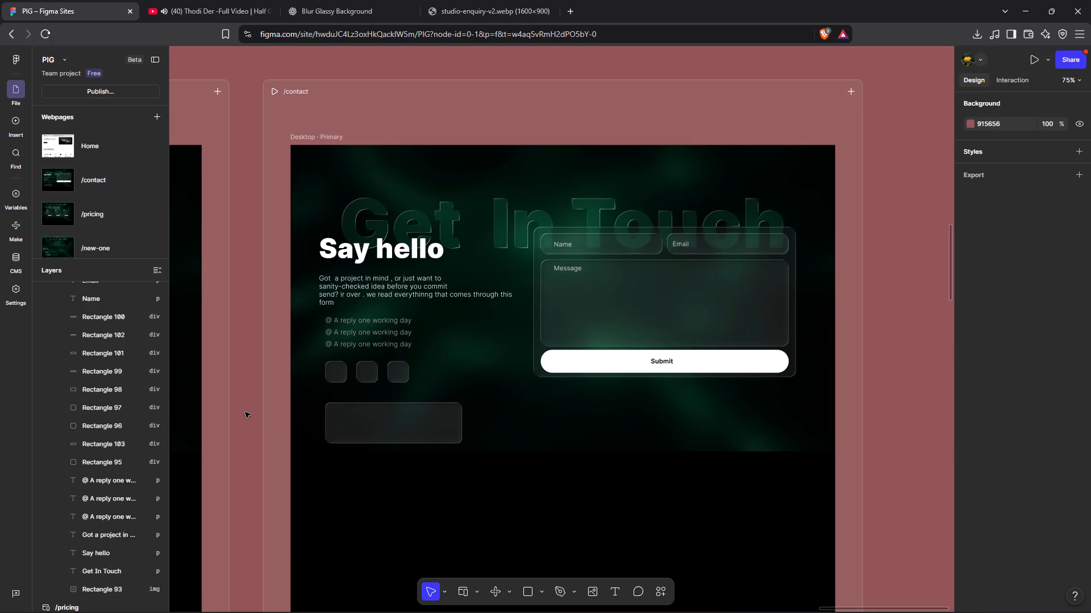
Lower the white fill opacity of the wide glass card to 6%.
{"action": "left_click", "coordinate": [388, 430]}
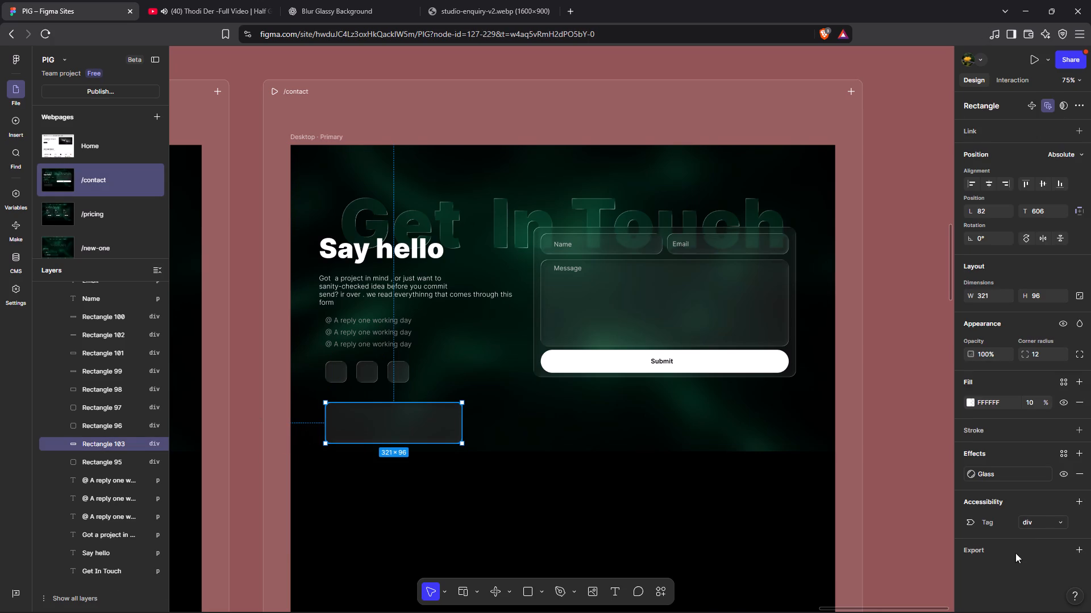
{"action": "left_click_drag", "start_coordinate": [1050, 401], "coordinate": [540, 329]}
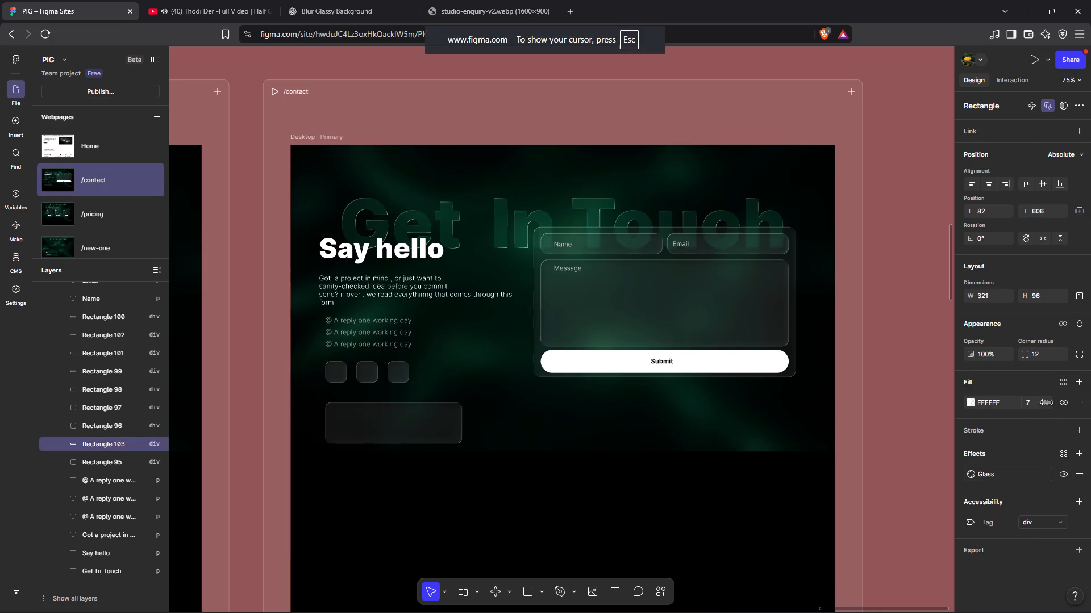
{"action": "left_click_drag", "start_coordinate": [540, 329], "coordinate": [540, 330]}
{"action": "left_click", "coordinate": [875, 471]}
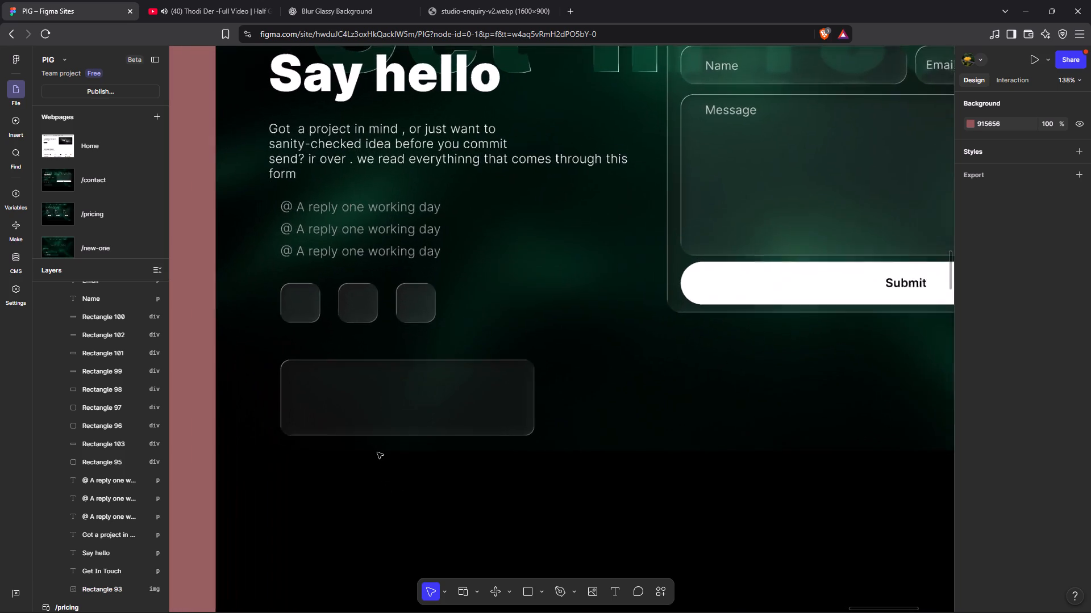
Duplicate the first glass icon tile, place the copy inside the wide card at about left 95, top 611, and bring it to the front.
{"action": "scroll", "coordinate": [377, 452], "scroll_direction": "right", "scroll_amount": 2}
{"action": "scroll", "coordinate": [377, 452], "scroll_direction": "up", "scroll_amount": 1}
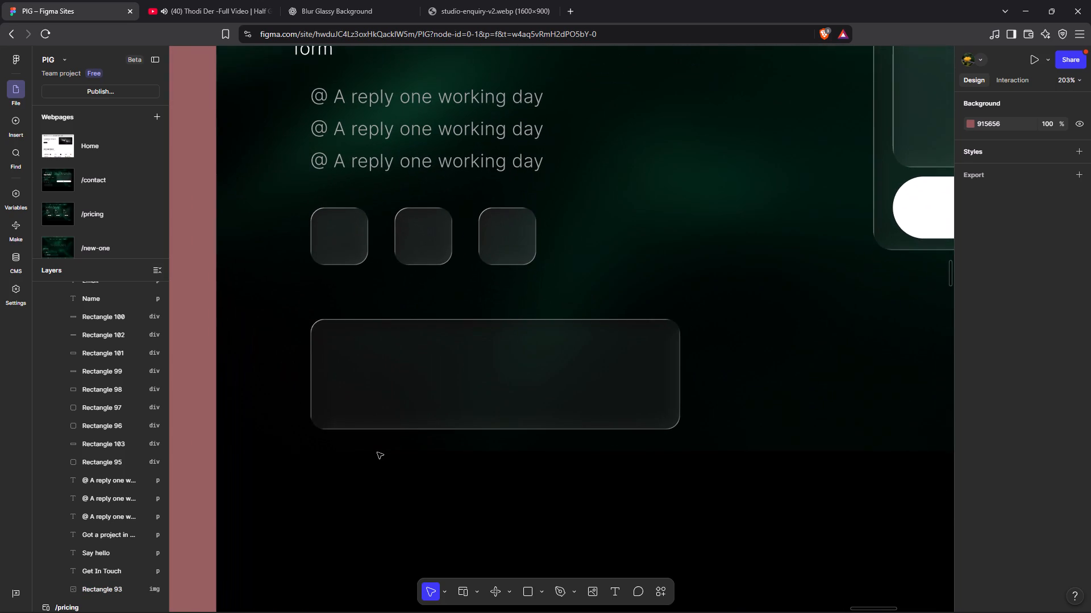
{"action": "scroll", "coordinate": [377, 452], "scroll_direction": "up", "scroll_amount": 1}
{"action": "left_click", "coordinate": [338, 322]}
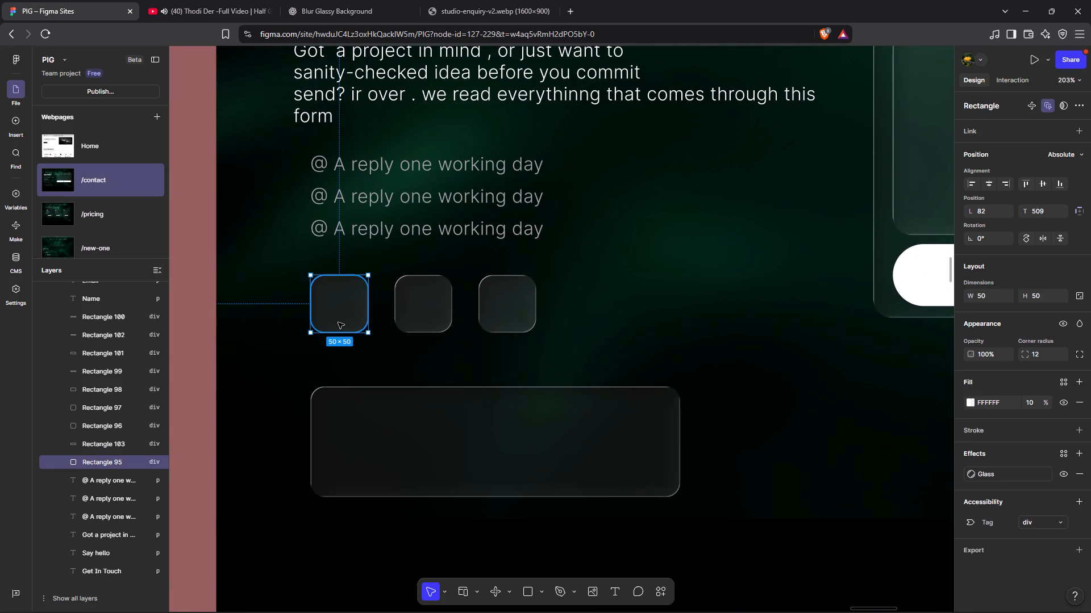
{"action": "key", "text": "ctrl+d"}
{"action": "left_click_drag", "start_coordinate": [336, 314], "coordinate": [351, 431]}
{"action": "right_click", "coordinate": [351, 431]}
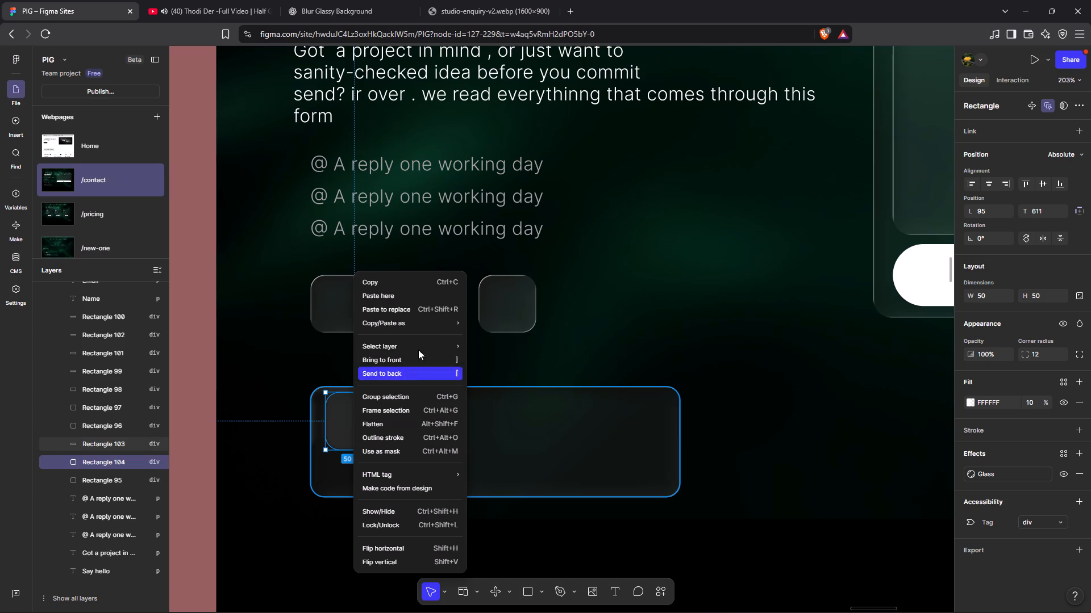
{"action": "left_click", "coordinate": [444, 359]}
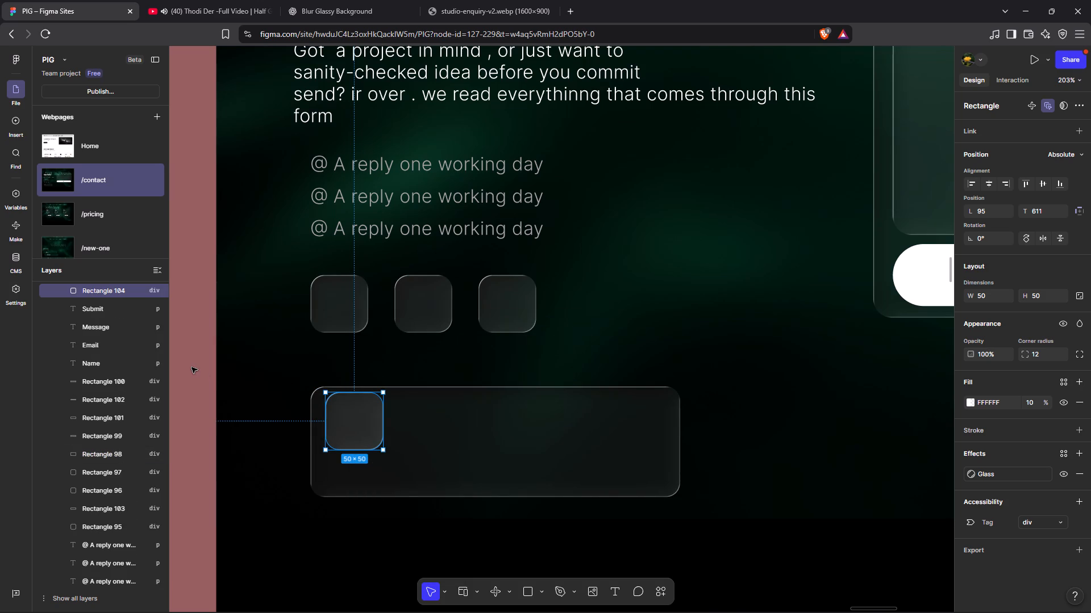
{"action": "left_click", "coordinate": [191, 367]}
Shrink the tile copy to about 25 × 26 and place it near the card's upper-left corner at left 100, top 618.
{"action": "left_click", "coordinate": [382, 444]}
{"action": "left_click_drag", "start_coordinate": [382, 452], "coordinate": [354, 422]}
{"action": "left_click_drag", "start_coordinate": [340, 406], "coordinate": [347, 415]}
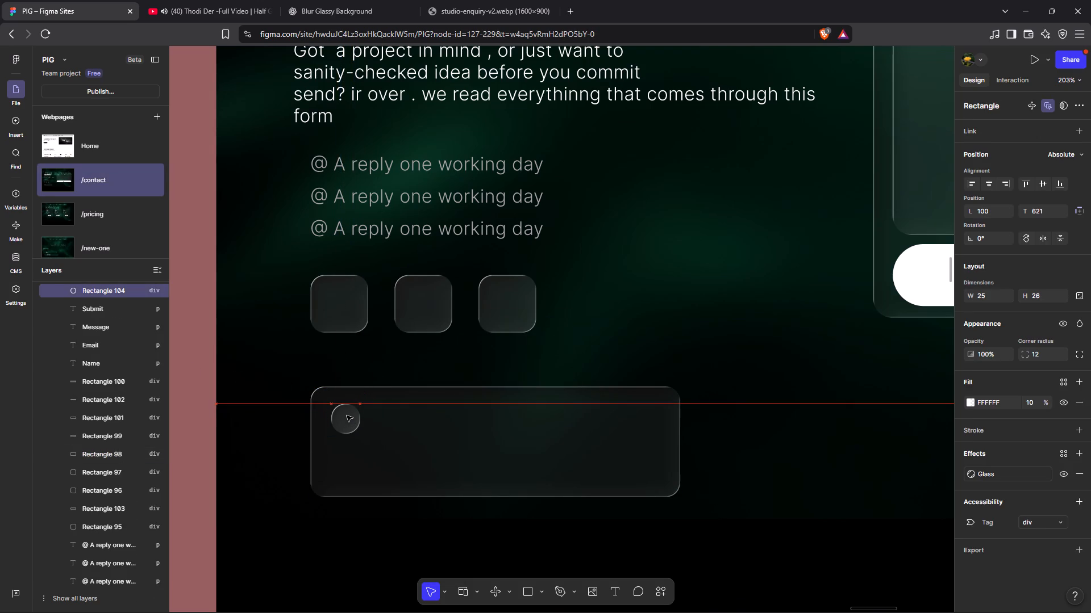
{"action": "left_click_drag", "start_coordinate": [347, 415], "coordinate": [346, 415]}
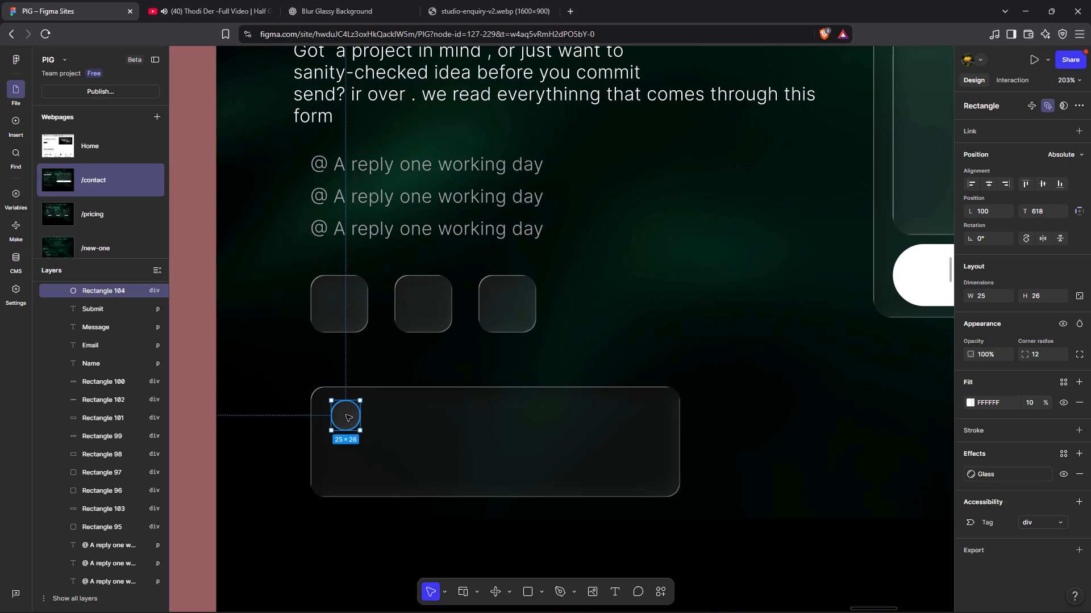
Reduce the small tile's corner radius so it is a softly rounded square instead of a circle.
{"action": "left_click_drag", "start_coordinate": [1025, 355], "coordinate": [470, 329]}
{"action": "left_click", "coordinate": [936, 386]}
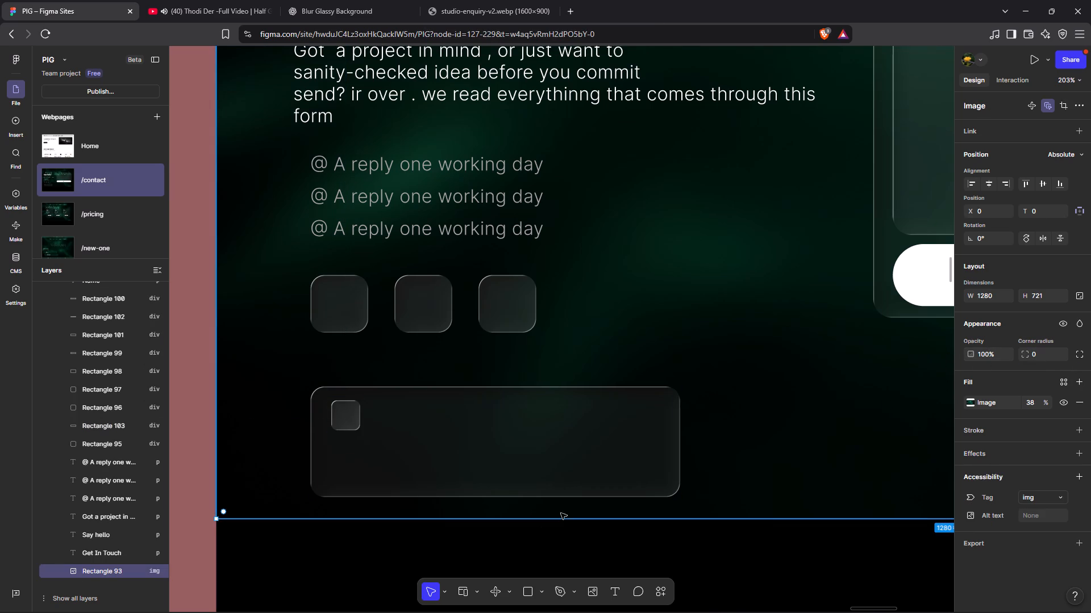
Add the text "Call the studio" below the small tile in the wide card and bring it to the front.
{"action": "left_click", "coordinate": [621, 593]}
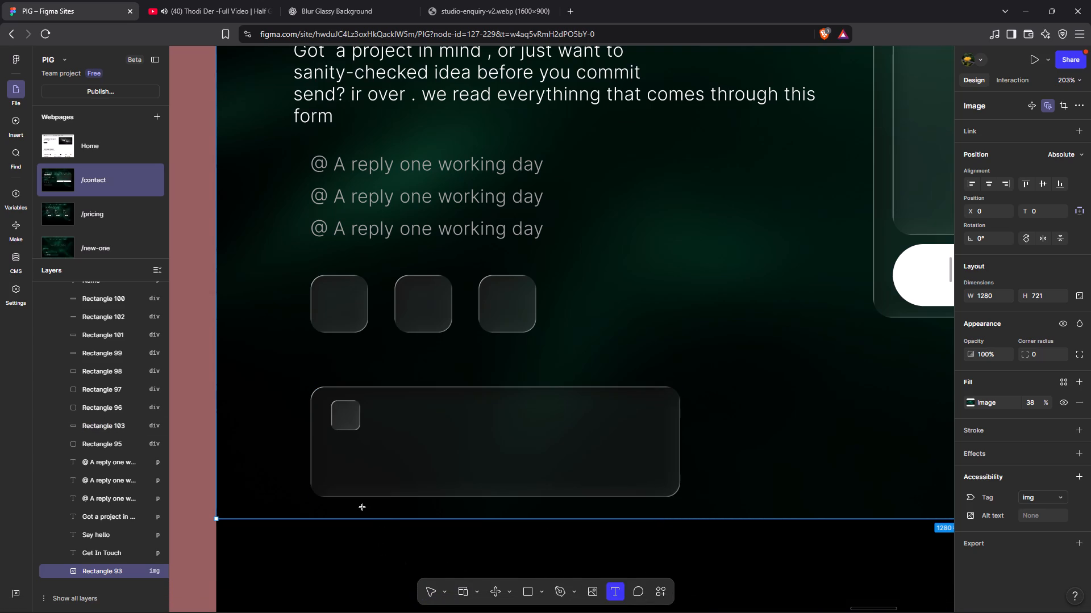
{"action": "left_click", "coordinate": [338, 458]}
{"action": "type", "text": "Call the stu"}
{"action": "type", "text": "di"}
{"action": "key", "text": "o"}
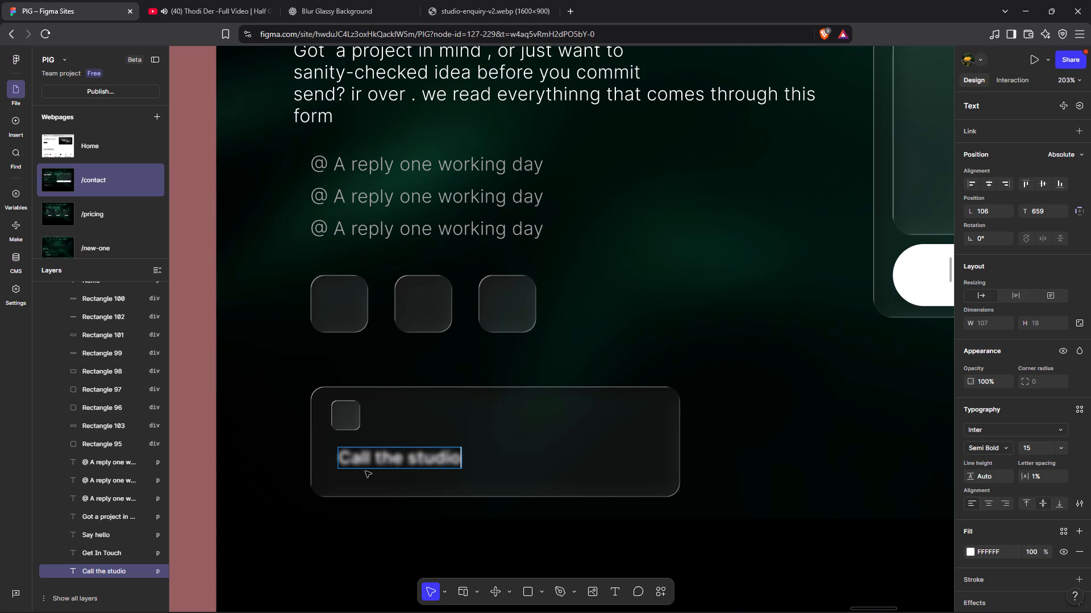
{"action": "left_click", "coordinate": [365, 471]}
{"action": "right_click", "coordinate": [405, 452]}
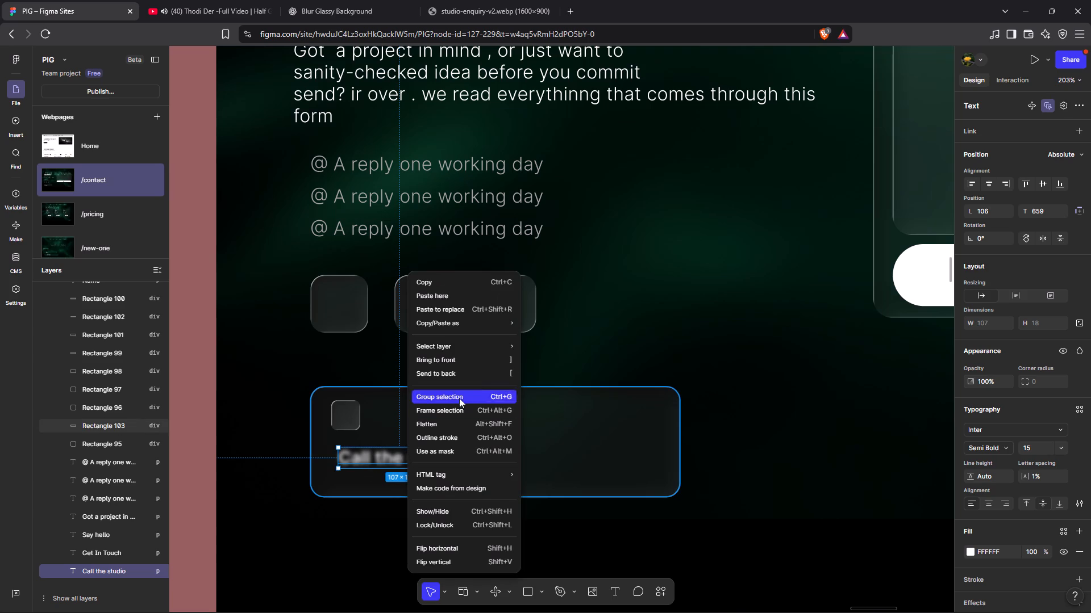
{"action": "left_click", "coordinate": [499, 358]}
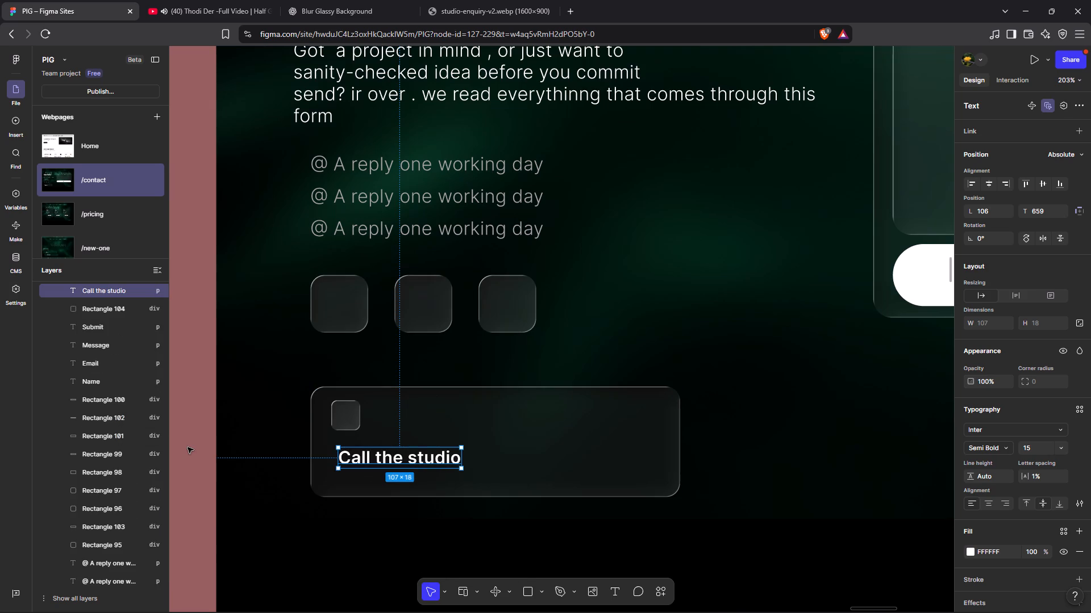
{"action": "left_click", "coordinate": [188, 447]}
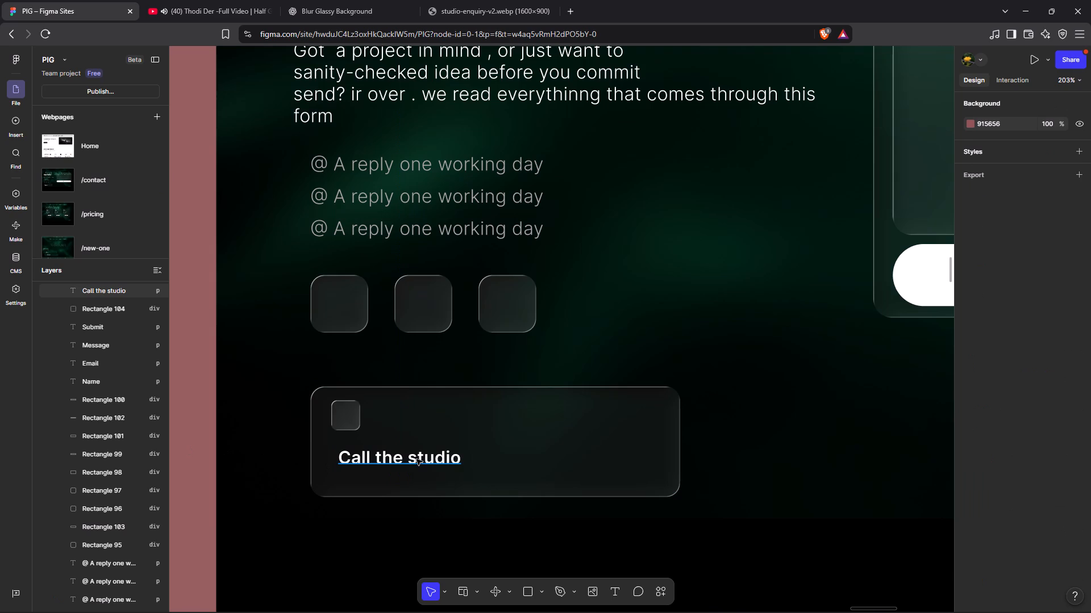
Shift the "Call the studio" text towards the card's left edge, to about left 98, top 659.
{"action": "left_click", "coordinate": [417, 459]}
{"action": "left_click_drag", "start_coordinate": [422, 456], "coordinate": [409, 455]}
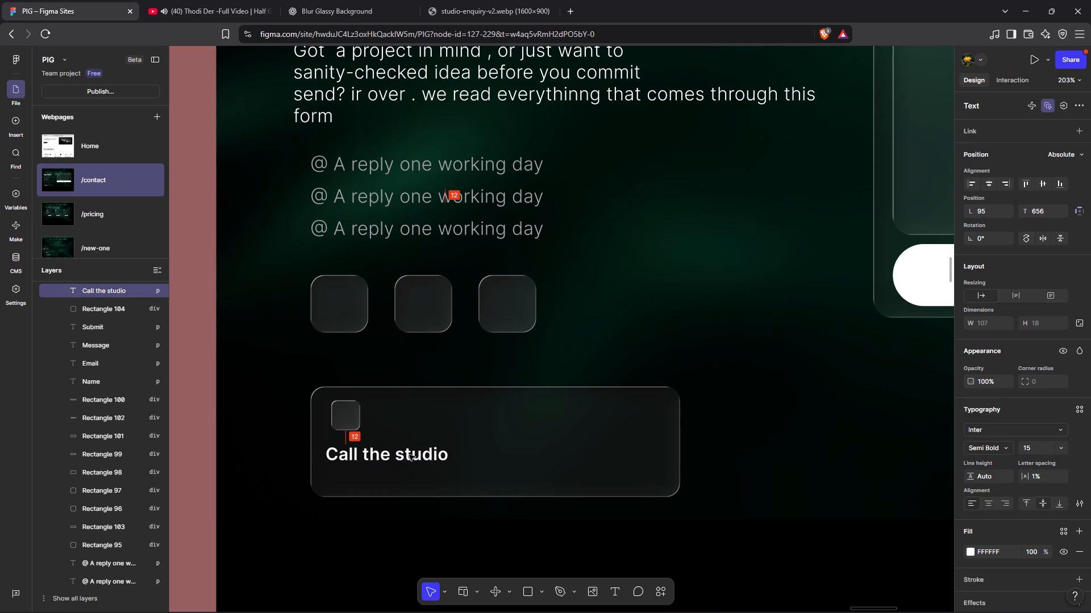
{"action": "left_click_drag", "start_coordinate": [409, 455], "coordinate": [411, 456]}
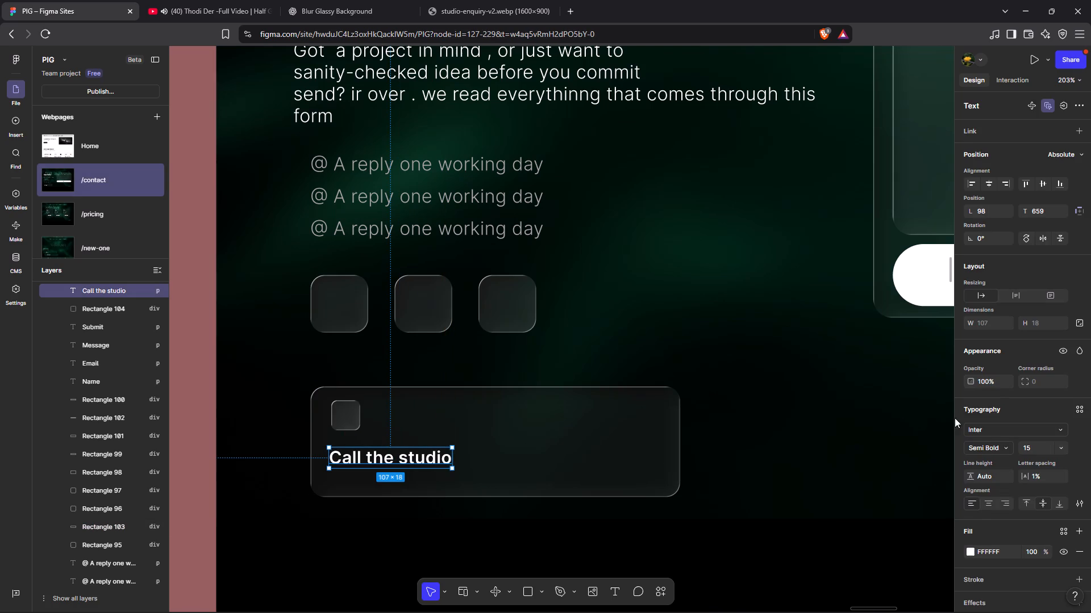
Set the "Call the studio" text to Bold weight and size 12.
{"action": "left_click", "coordinate": [1004, 449]}
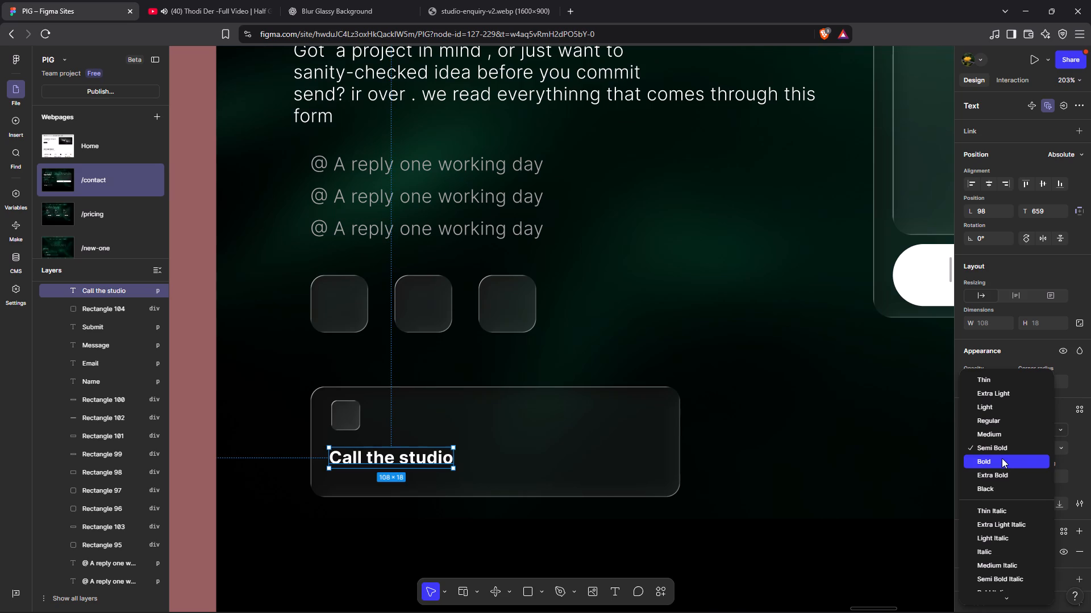
{"action": "left_click", "coordinate": [1002, 458]}
{"action": "left_click", "coordinate": [1057, 446]}
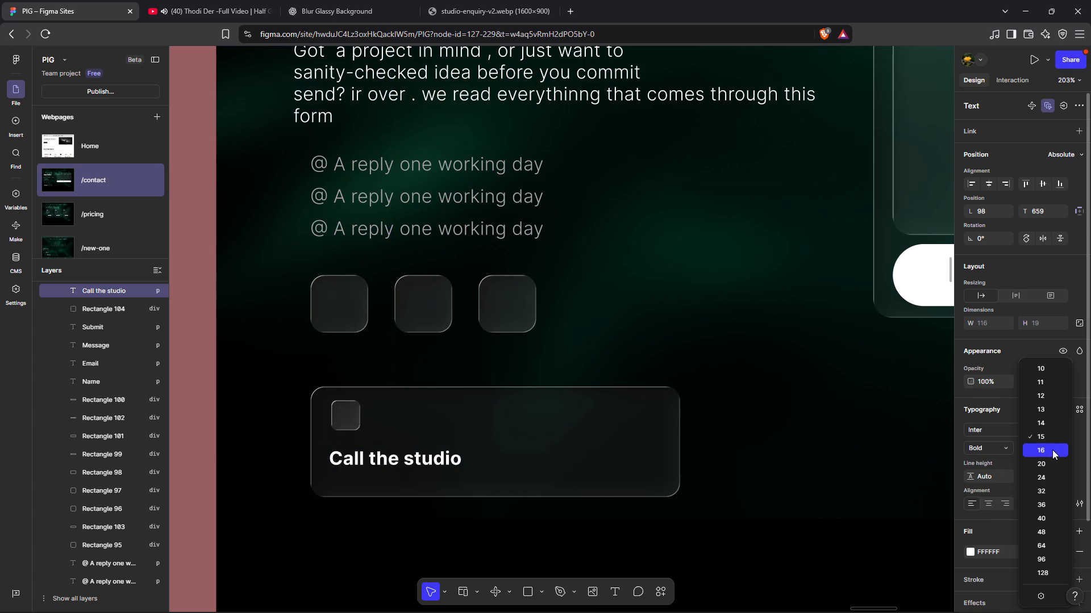
{"action": "left_click", "coordinate": [1040, 402]}
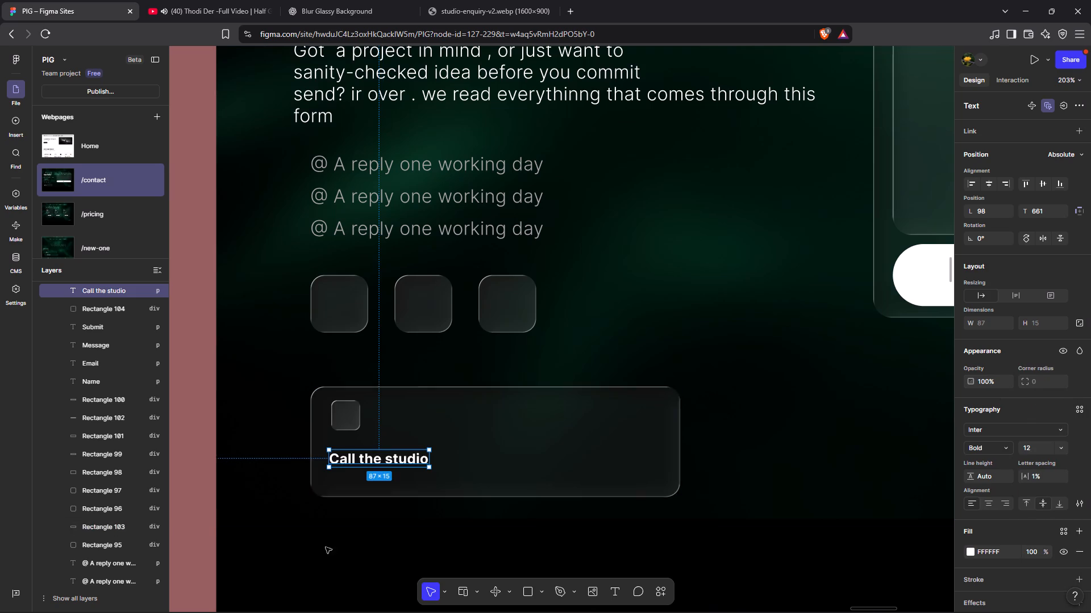
Move the "Call the studio" text up to left 100, top 654, in line with the small tile's left edge.
{"action": "left_click_drag", "start_coordinate": [394, 457], "coordinate": [394, 450]}
{"action": "left_click", "coordinate": [724, 396]}
Duplicate the "Call the studio" text and place the copy directly below it at left 100, top 669.
{"action": "scroll", "coordinate": [724, 396], "scroll_direction": "down", "scroll_amount": 1}
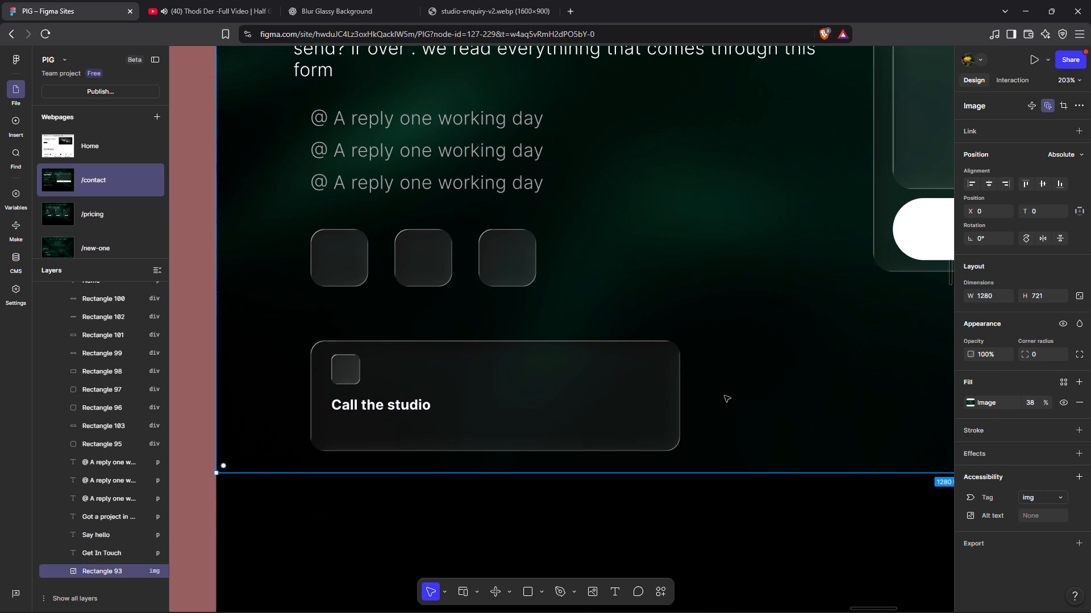
{"action": "left_click", "coordinate": [390, 411]}
{"action": "key", "text": "ctrl+d"}
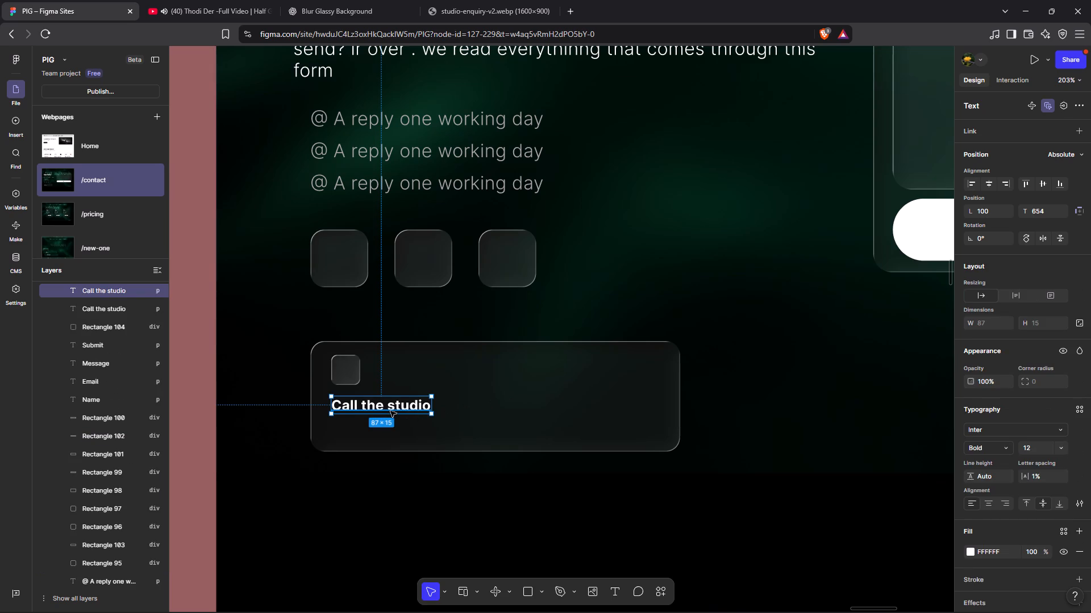
{"action": "left_click_drag", "start_coordinate": [390, 411], "coordinate": [390, 429]}
Replace the copied text with the studio's placeholder phone number, digits only.
{"action": "triple_click", "coordinate": [390, 429]}
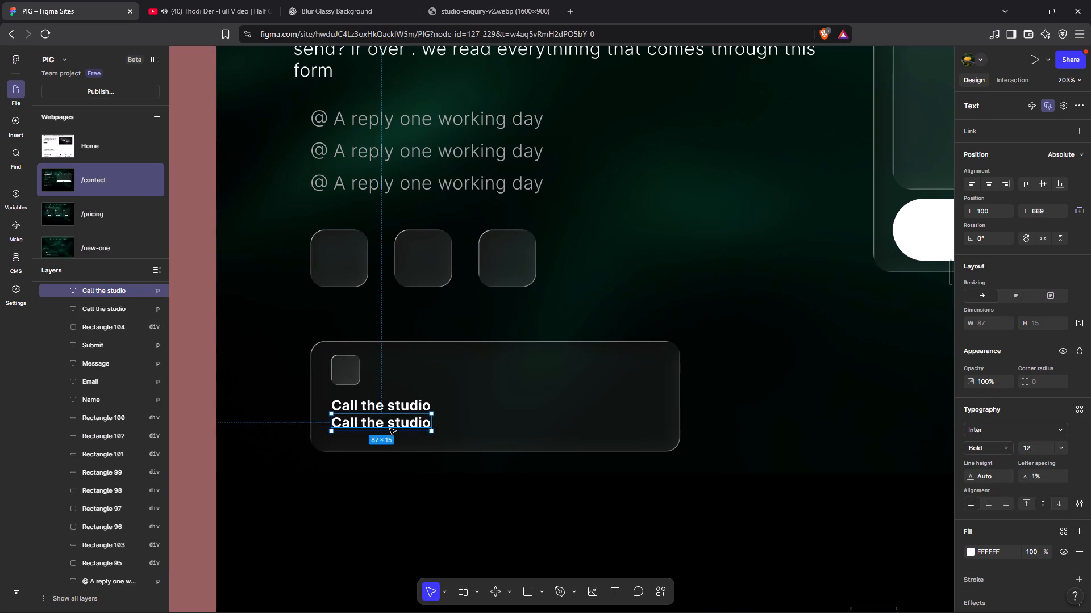
{"action": "key", "text": "BackSpace"}
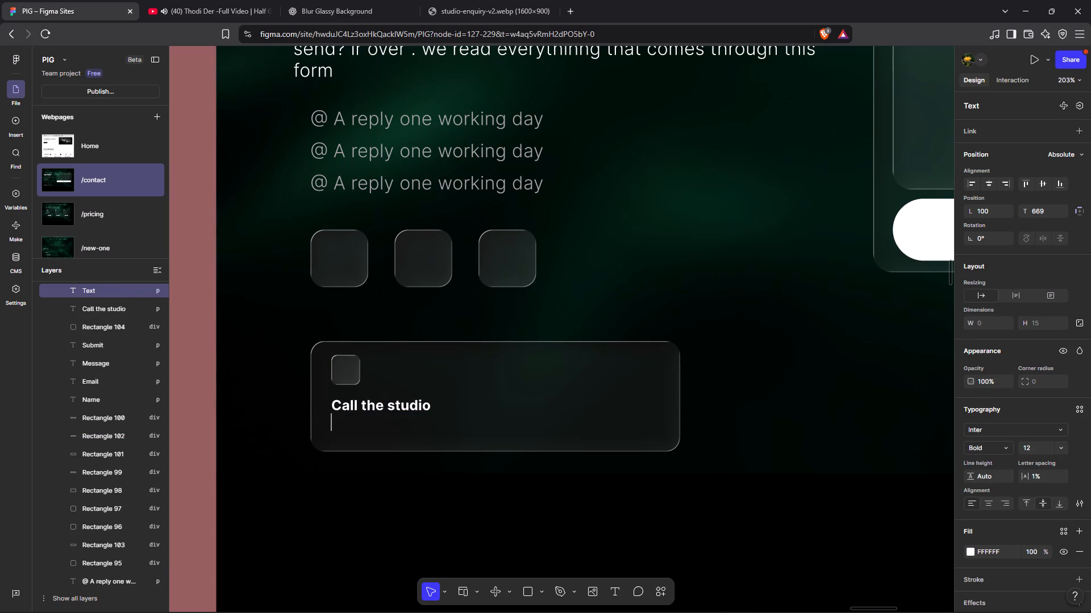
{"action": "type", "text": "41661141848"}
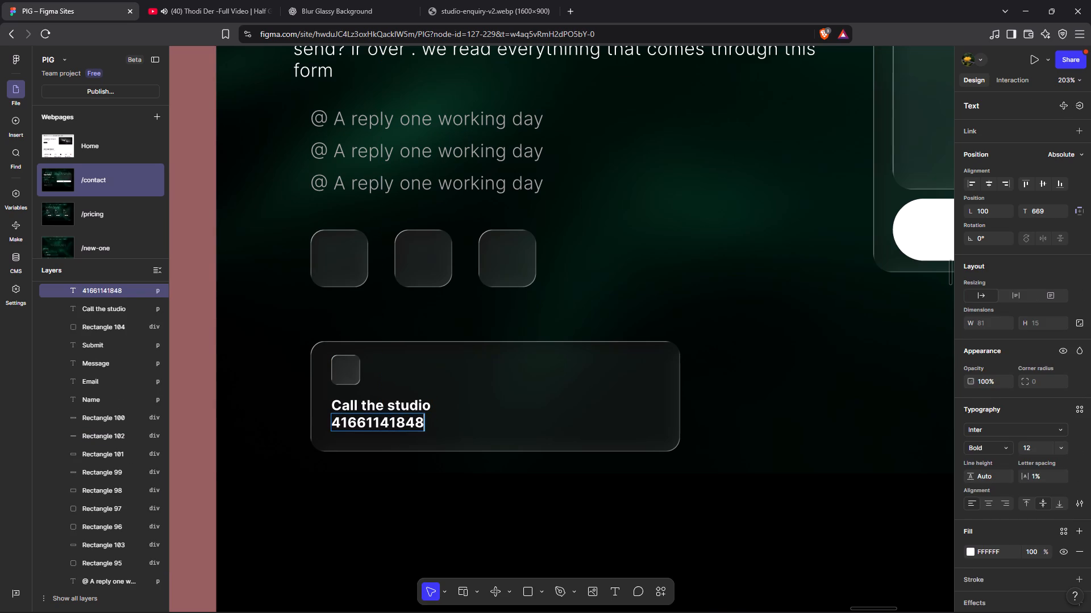
{"action": "left_click", "coordinate": [843, 450]}
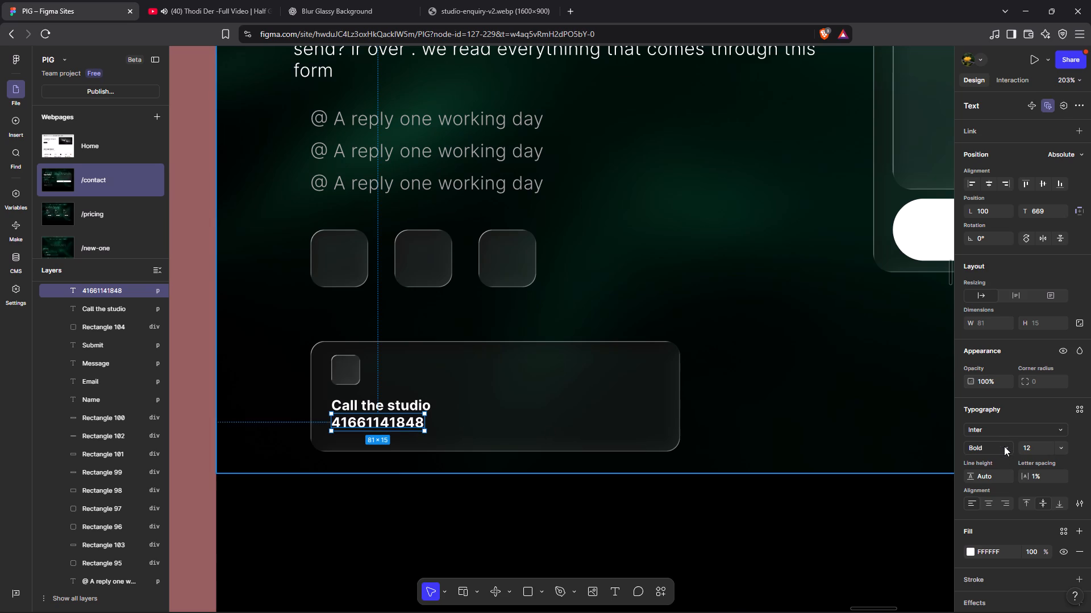
Set the phone number line's font weight to Extra Light.
{"action": "left_click_drag", "start_coordinate": [1004, 446], "coordinate": [1002, 408]}
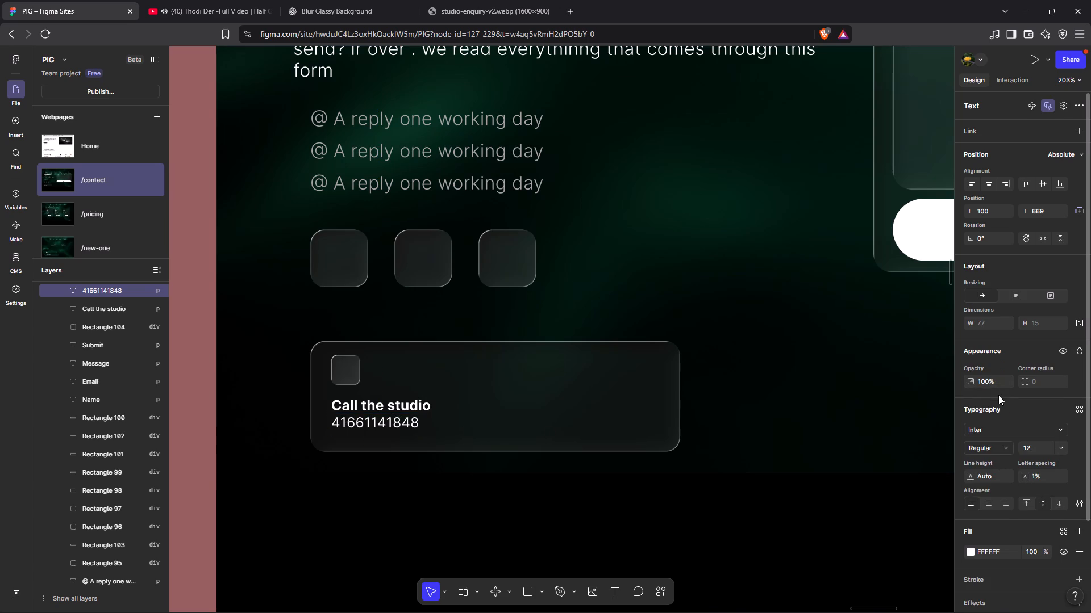
{"action": "left_click", "coordinate": [1006, 448]}
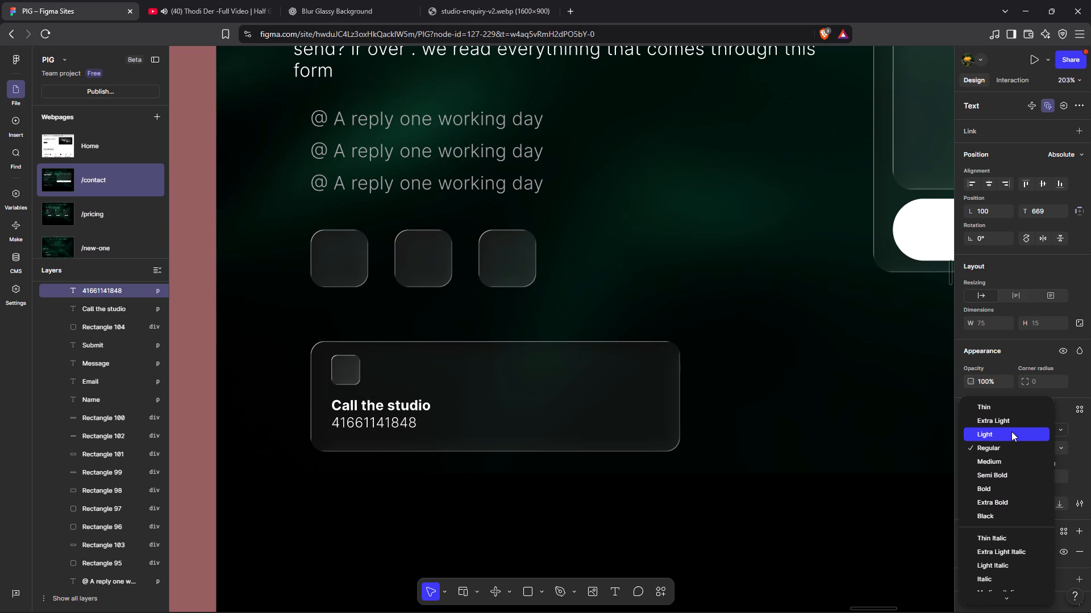
{"action": "left_click", "coordinate": [1007, 422]}
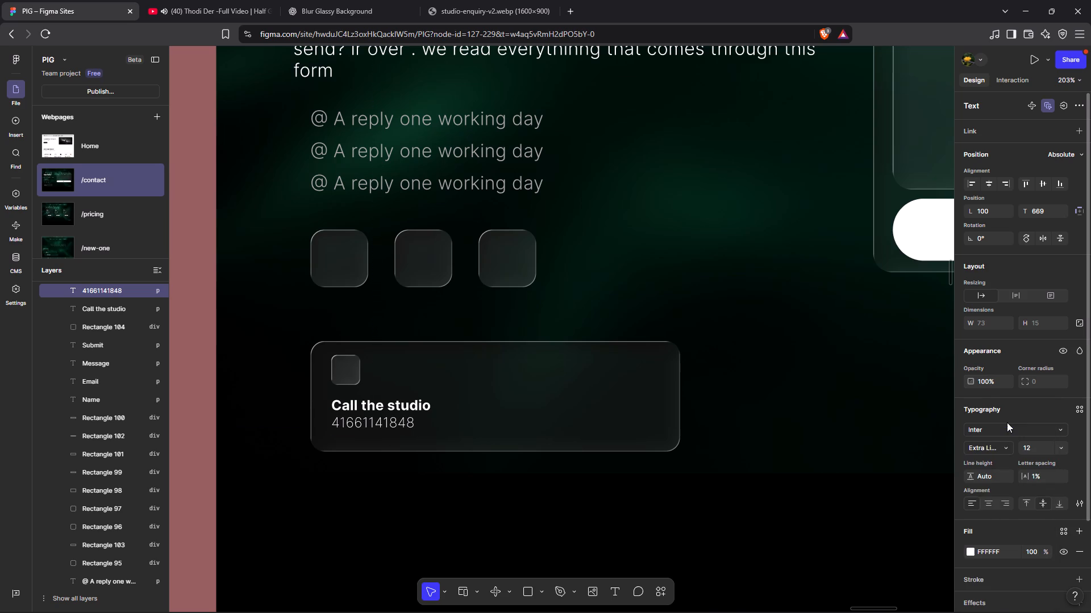
{"action": "left_click", "coordinate": [884, 410]}
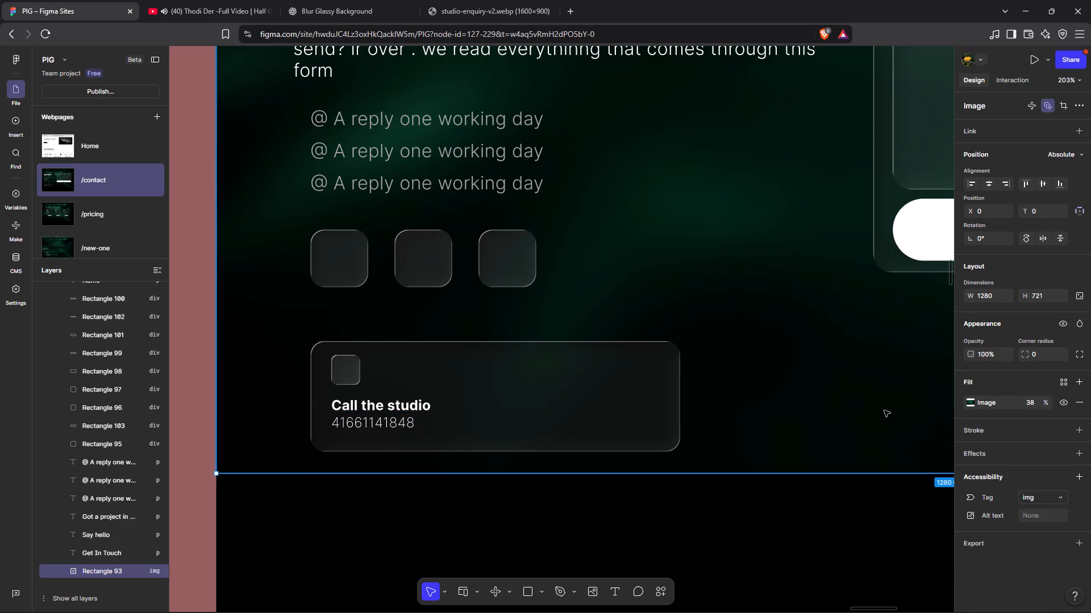
Group the card rectangle, "Call the studio" text, phone number line and small tile into one group.
{"action": "left_click", "coordinate": [713, 427]}
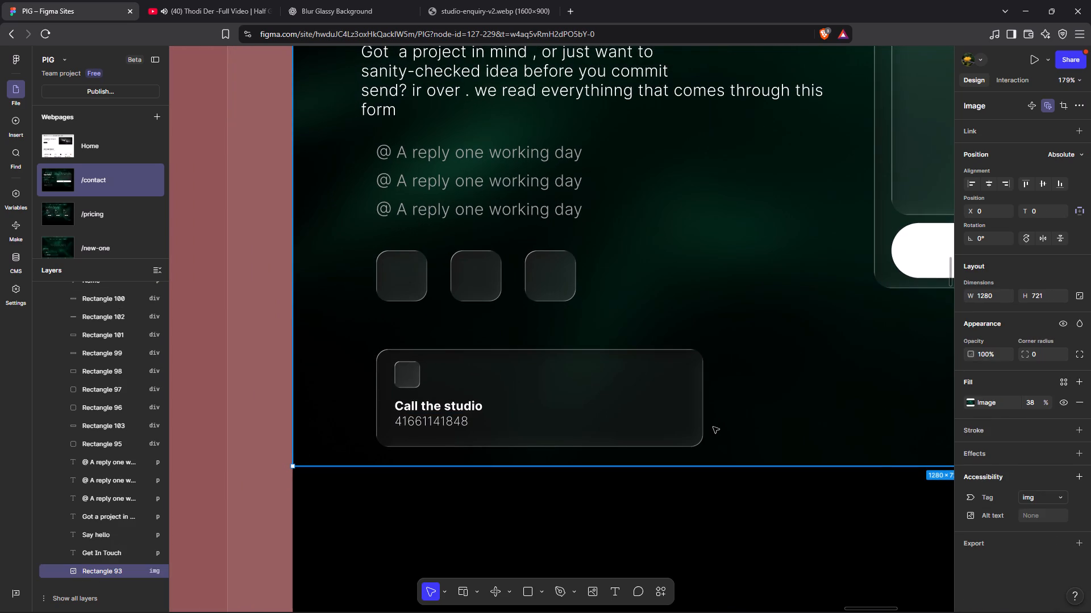
{"action": "left_click", "coordinate": [667, 419]}
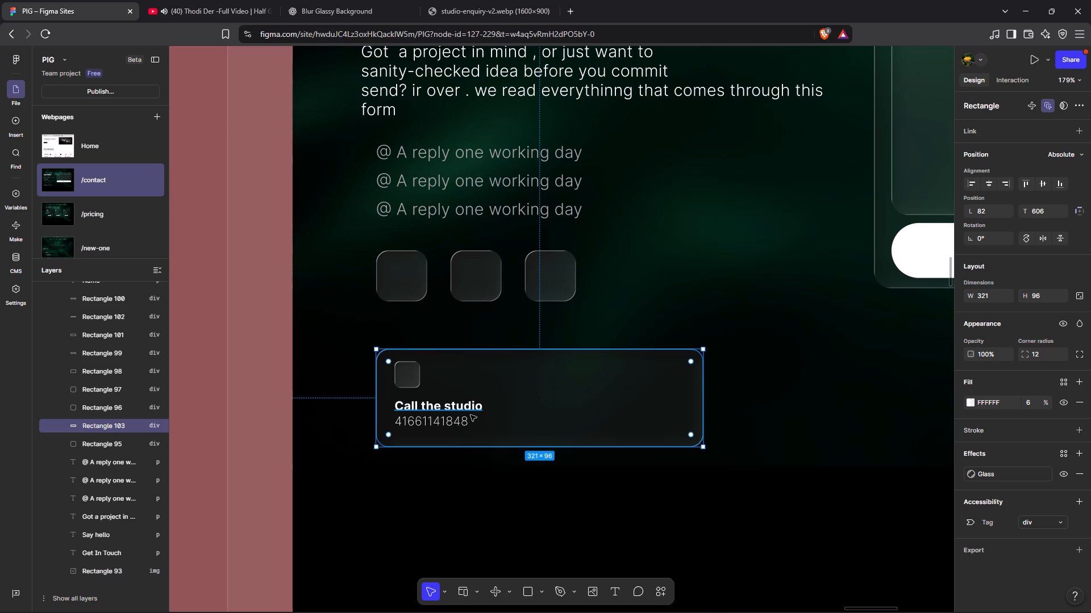
{"action": "left_click", "coordinate": [470, 415], "text": "shift"}
{"action": "left_click", "coordinate": [466, 412], "text": "shift"}
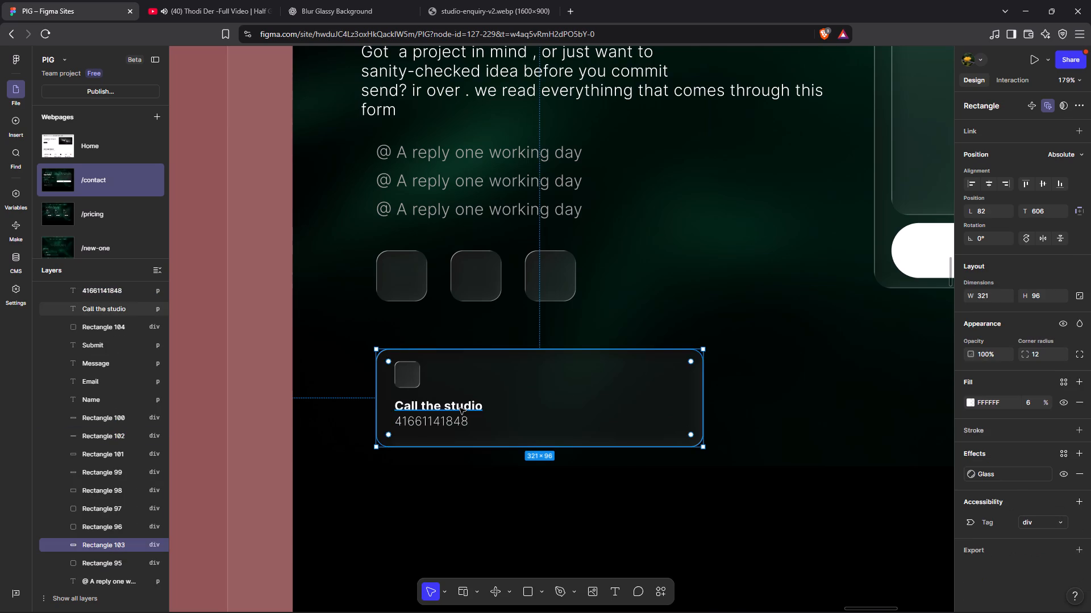
{"action": "left_click", "coordinate": [460, 408], "text": "shift"}
{"action": "left_click", "coordinate": [458, 424], "text": "shift"}
{"action": "left_click", "coordinate": [402, 371], "text": "shift"}
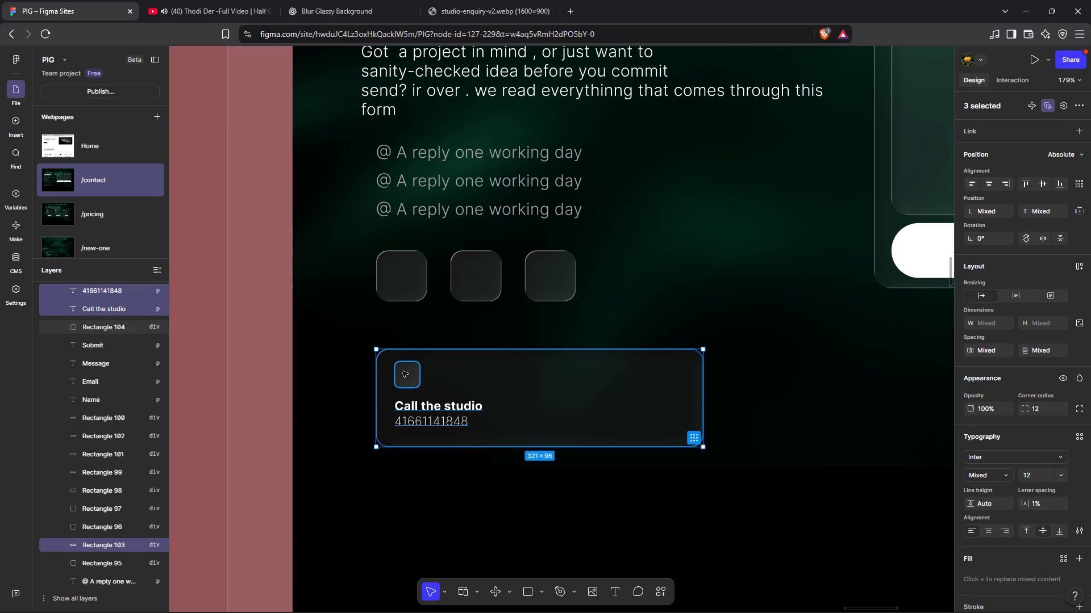
{"action": "key", "text": "ctrl+g"}
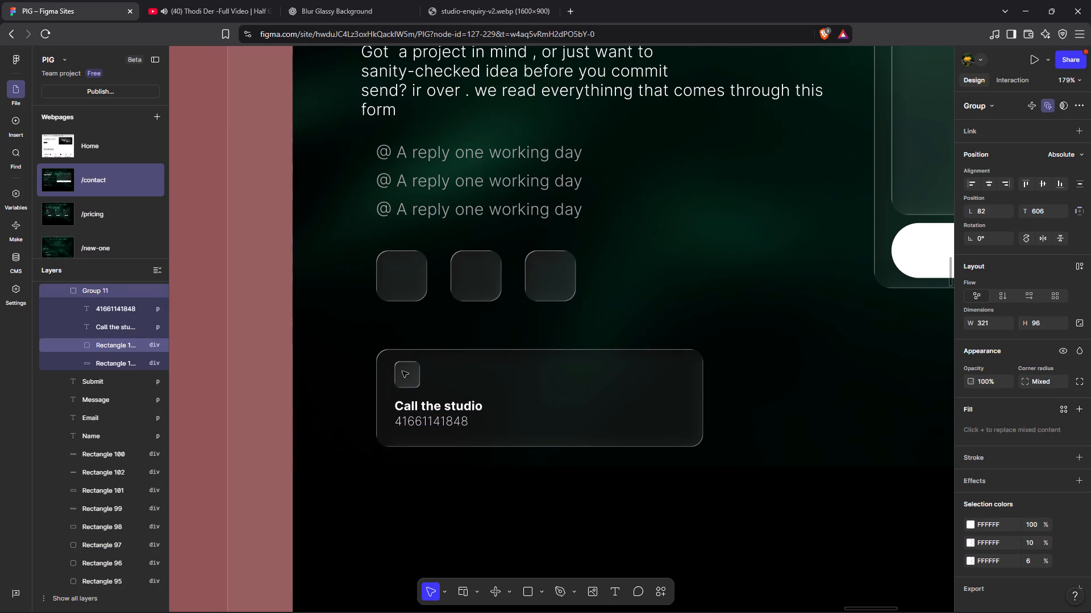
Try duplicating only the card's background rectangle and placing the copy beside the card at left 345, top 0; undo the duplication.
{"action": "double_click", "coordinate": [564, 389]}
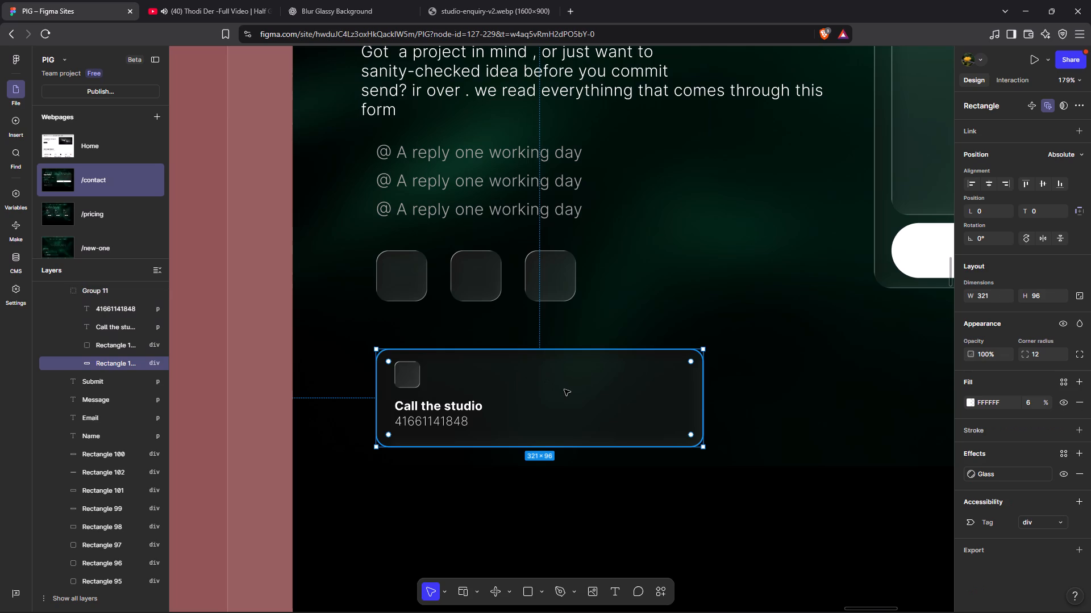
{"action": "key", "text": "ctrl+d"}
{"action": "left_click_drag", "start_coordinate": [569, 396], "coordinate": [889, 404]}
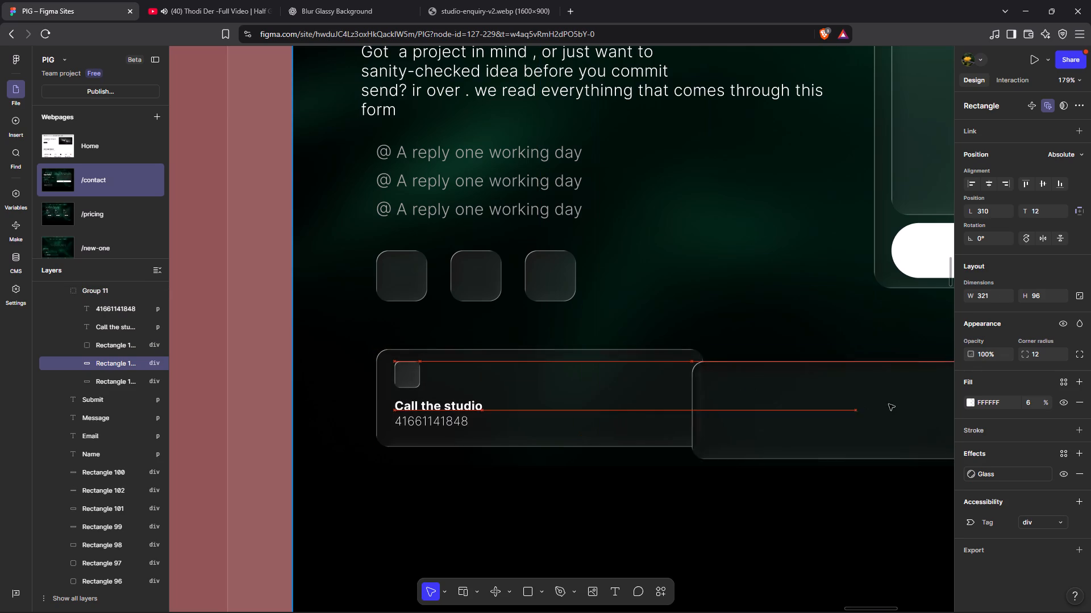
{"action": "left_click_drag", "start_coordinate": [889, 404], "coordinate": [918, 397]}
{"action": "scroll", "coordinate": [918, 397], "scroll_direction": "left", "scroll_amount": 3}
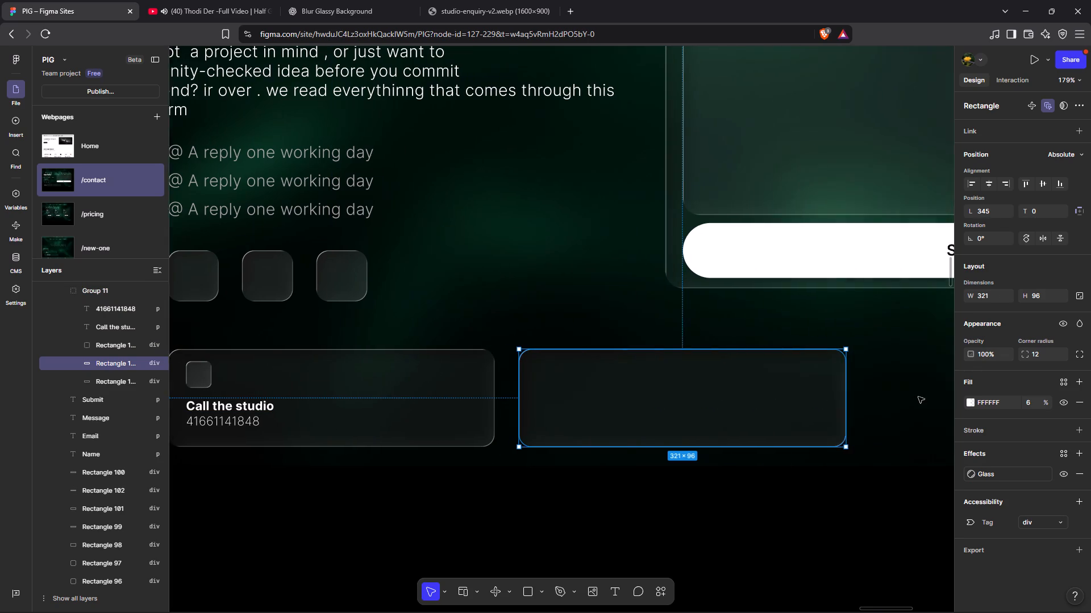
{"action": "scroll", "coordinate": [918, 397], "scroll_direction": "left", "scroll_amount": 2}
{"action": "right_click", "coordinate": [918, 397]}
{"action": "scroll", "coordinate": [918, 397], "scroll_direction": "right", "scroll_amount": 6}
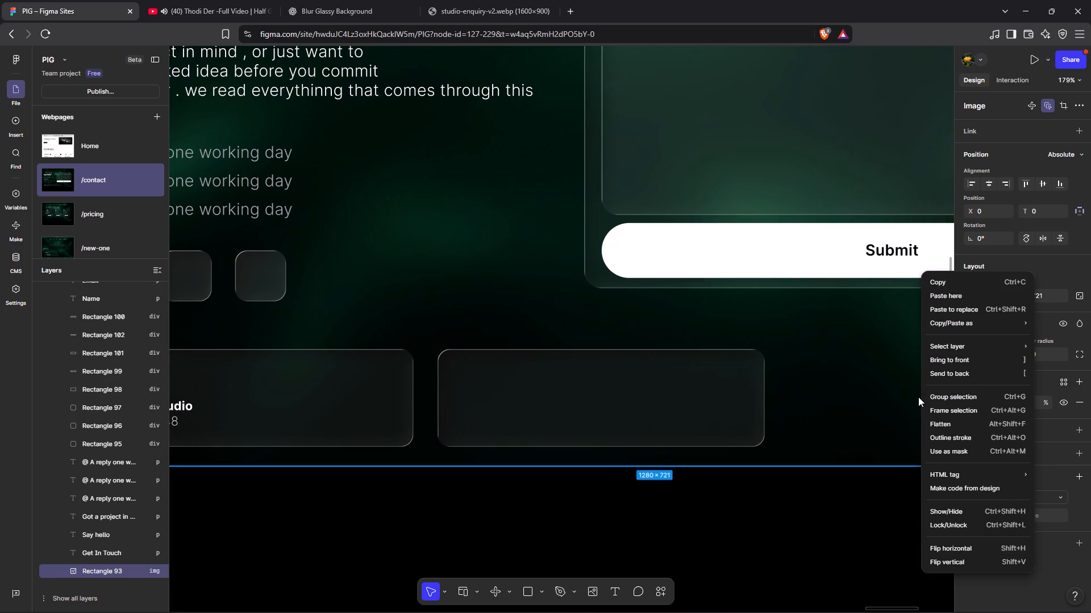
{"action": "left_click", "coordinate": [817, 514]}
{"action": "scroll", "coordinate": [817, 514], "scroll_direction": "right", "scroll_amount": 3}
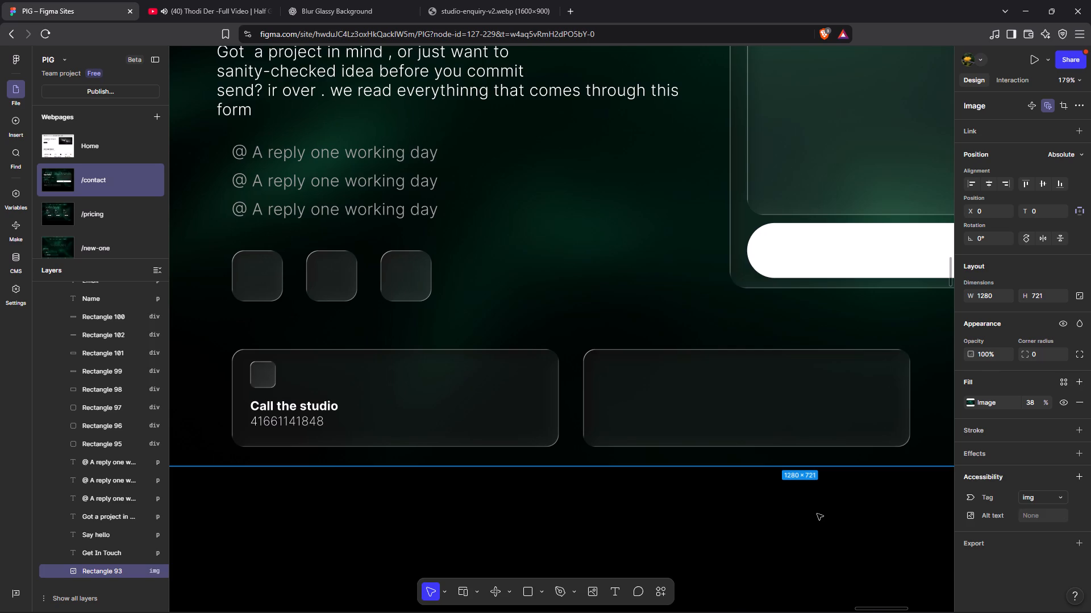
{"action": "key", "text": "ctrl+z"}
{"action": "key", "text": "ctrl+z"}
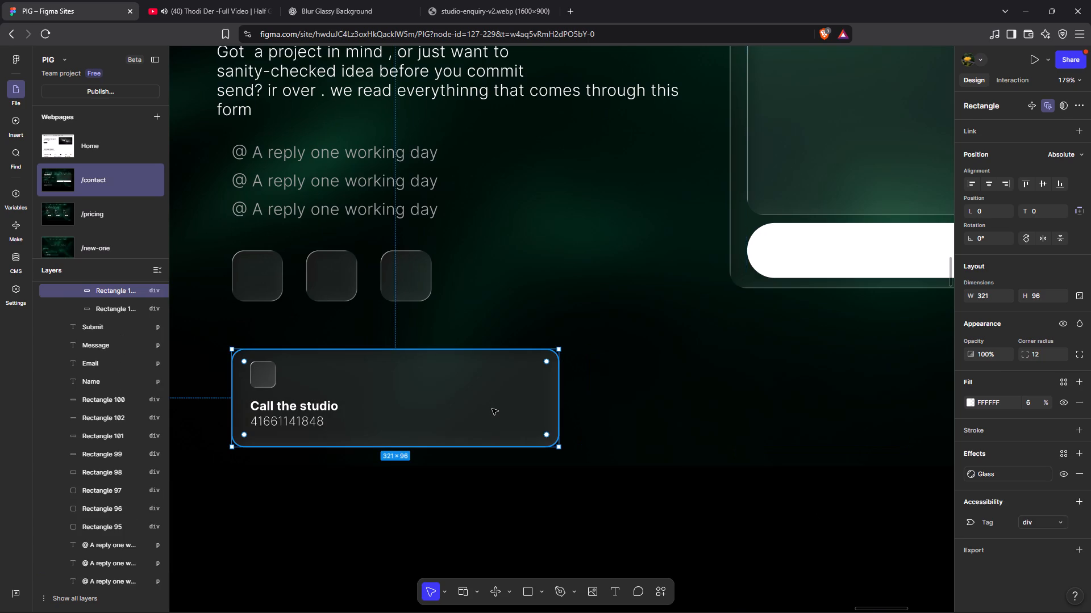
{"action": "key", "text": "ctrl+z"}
Group the phone number line, "Call the studio" text, small tile and card rectangle into a nested group inside the card group.
{"action": "left_click", "coordinate": [304, 427]}
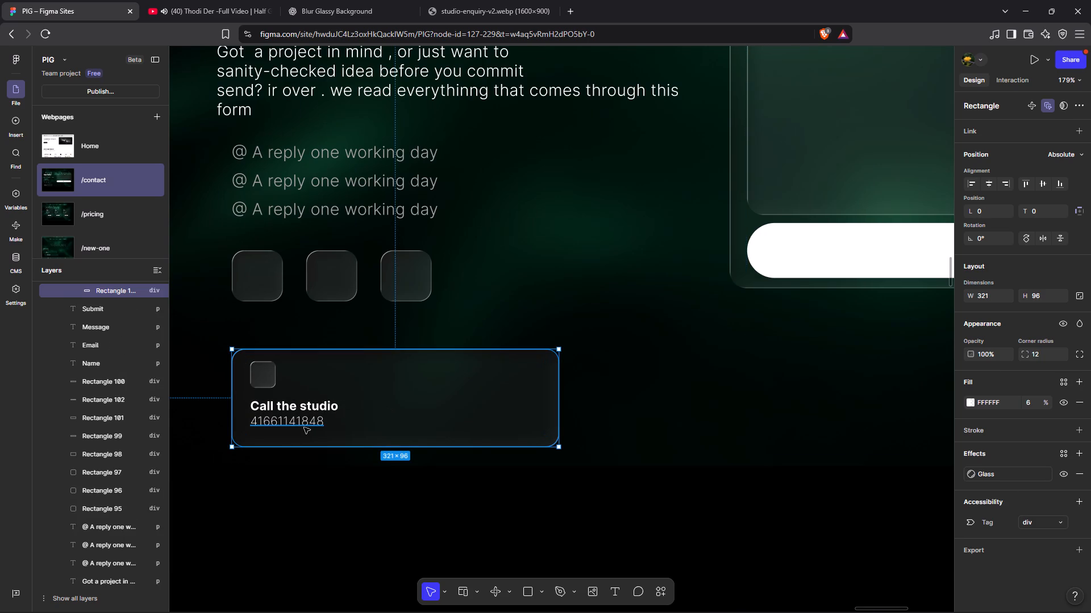
{"action": "left_click", "coordinate": [298, 402], "text": "shift"}
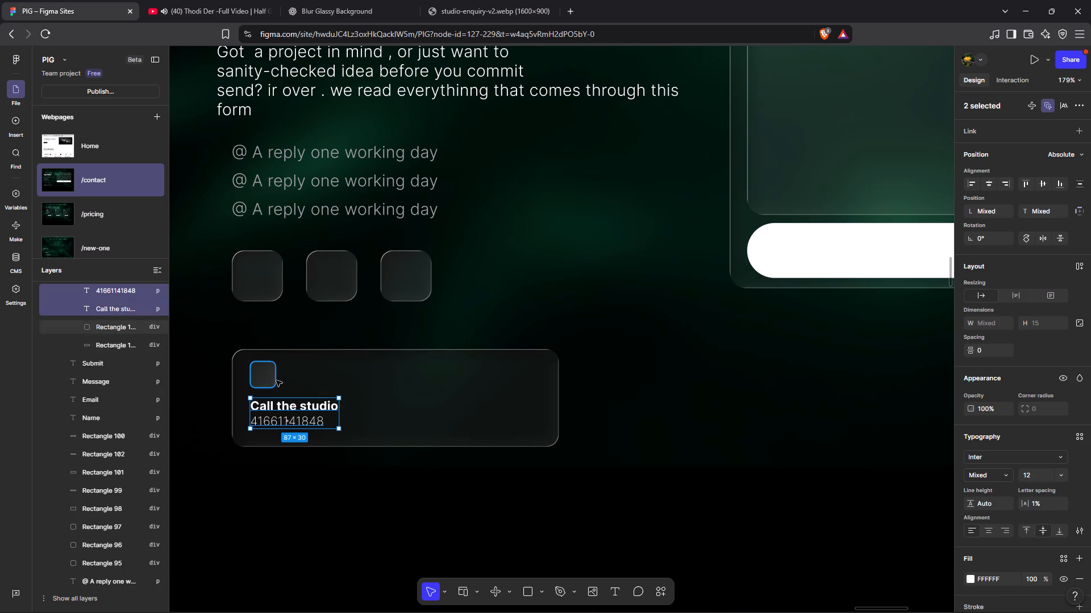
{"action": "left_click", "coordinate": [276, 380], "text": "shift"}
{"action": "left_click", "coordinate": [402, 390], "text": "shift"}
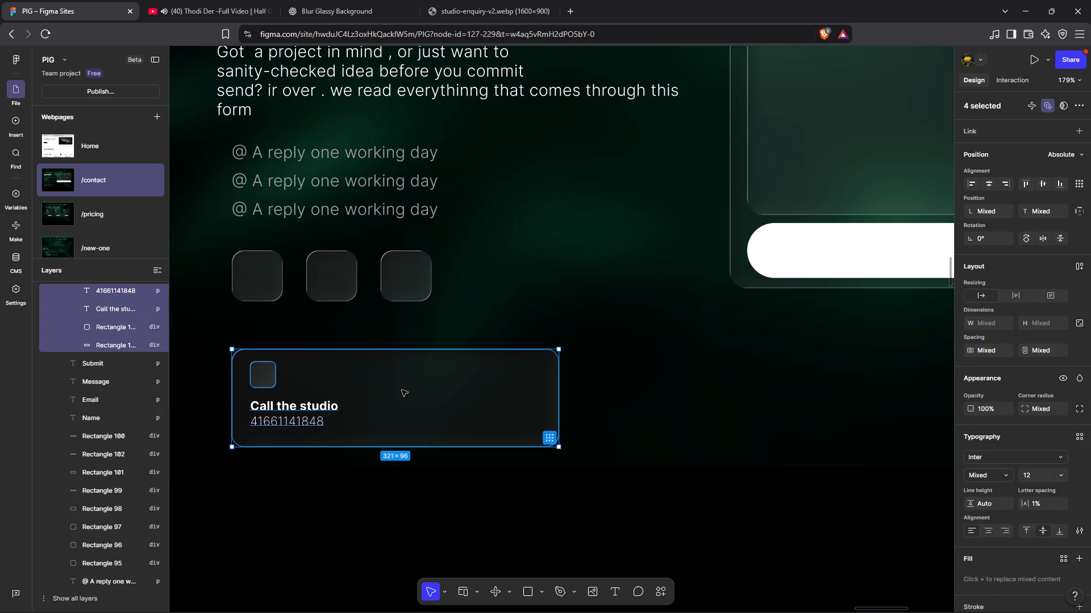
{"action": "key", "text": "ctrl+g"}
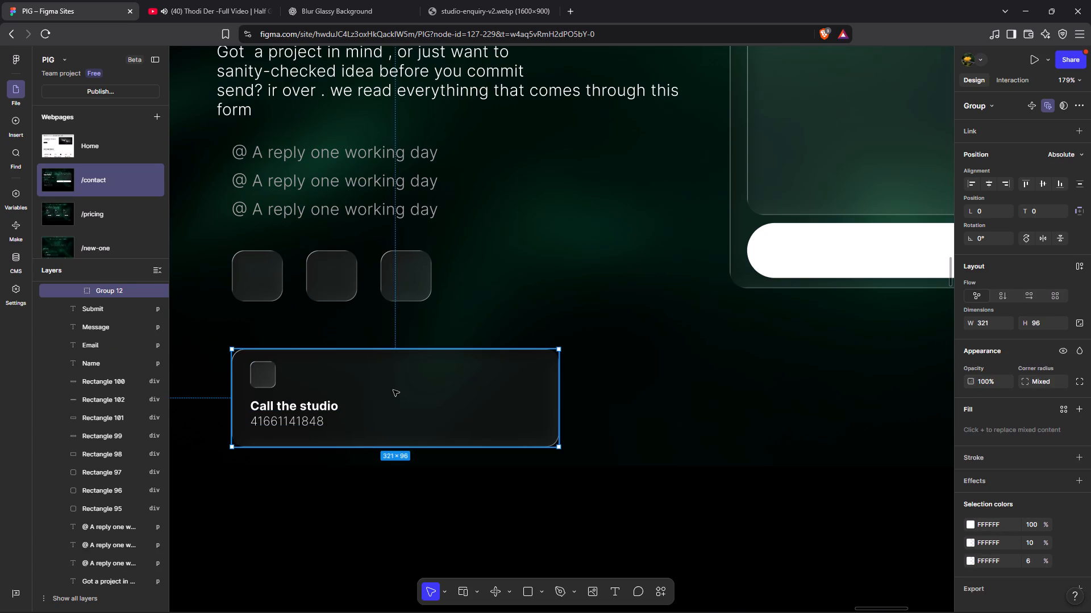
Duplicate the whole card group twice to form a row, placing the copies at left 372 and left 744, top 0.
{"action": "left_click", "coordinate": [393, 390]}
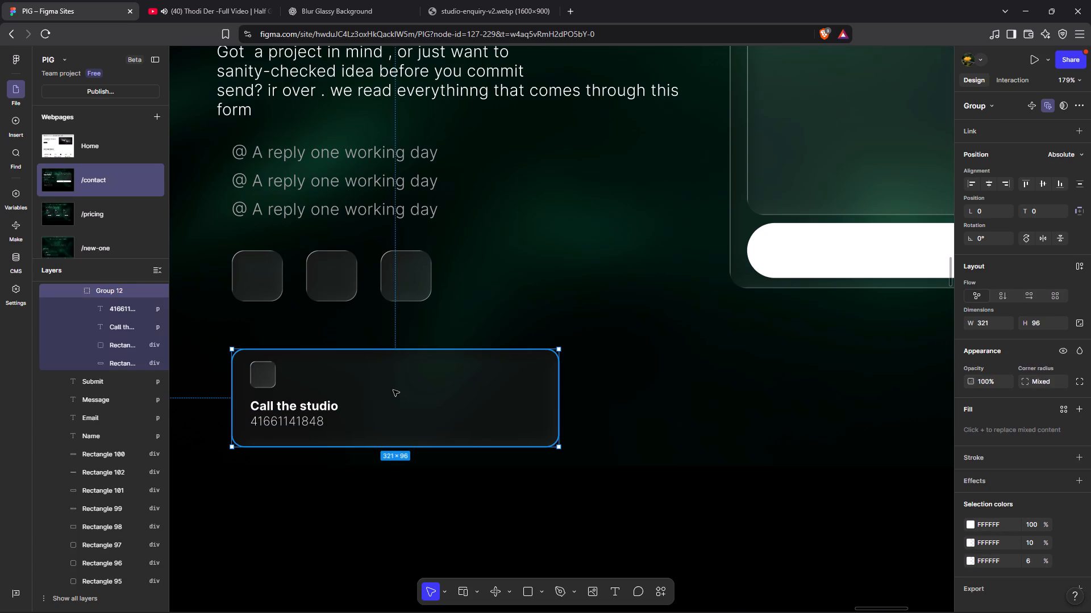
{"action": "key", "text": "ctrl+d"}
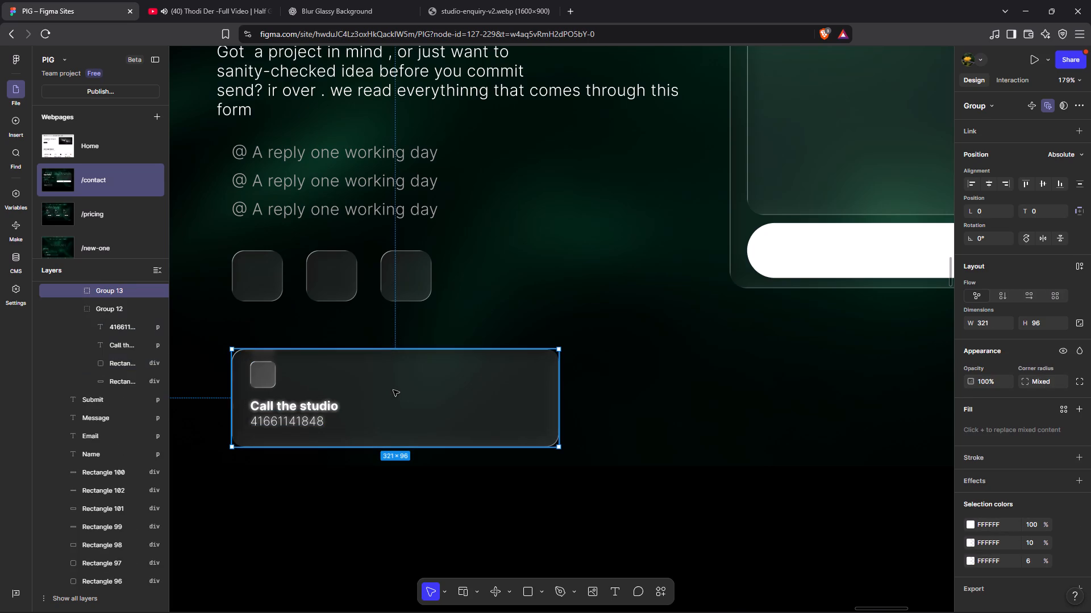
{"action": "left_click_drag", "start_coordinate": [393, 390], "coordinate": [764, 394]}
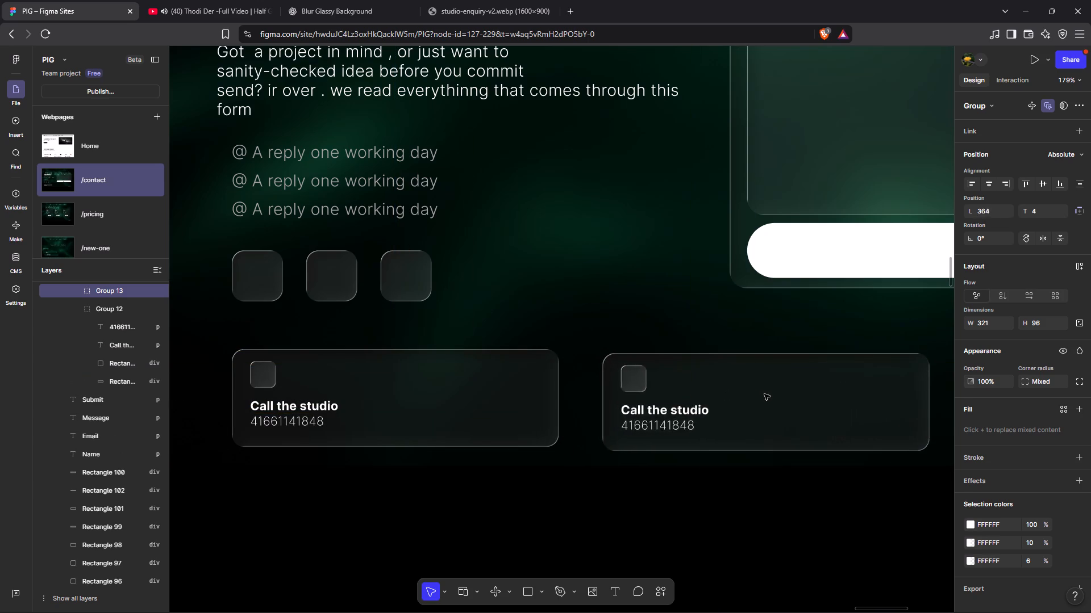
{"action": "left_click_drag", "start_coordinate": [764, 394], "coordinate": [772, 392]}
{"action": "scroll", "coordinate": [772, 392], "scroll_direction": "left", "scroll_amount": 4}
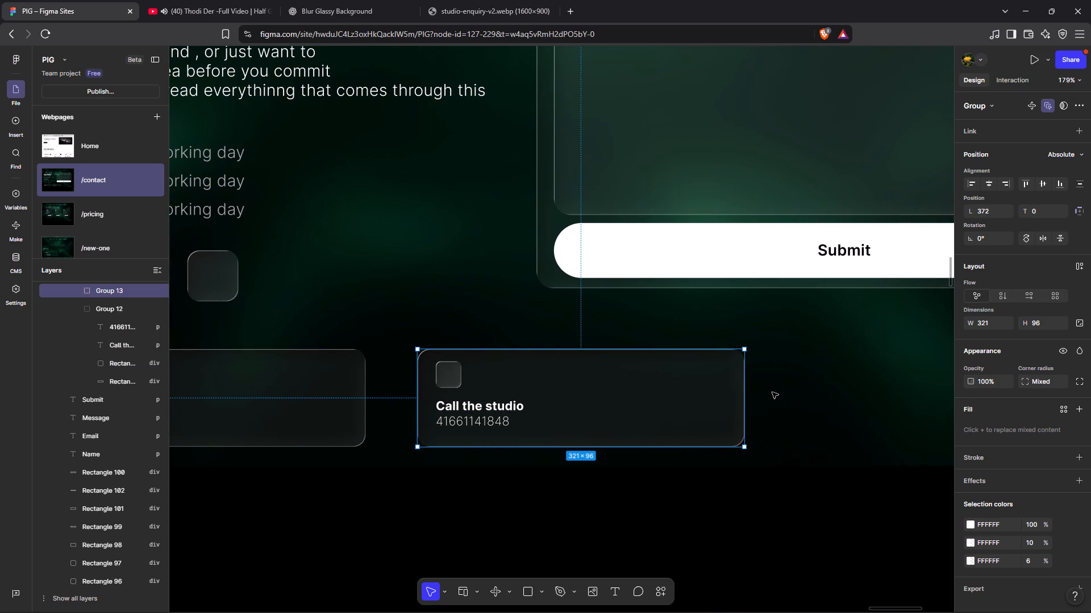
{"action": "key", "text": "ctrl+d"}
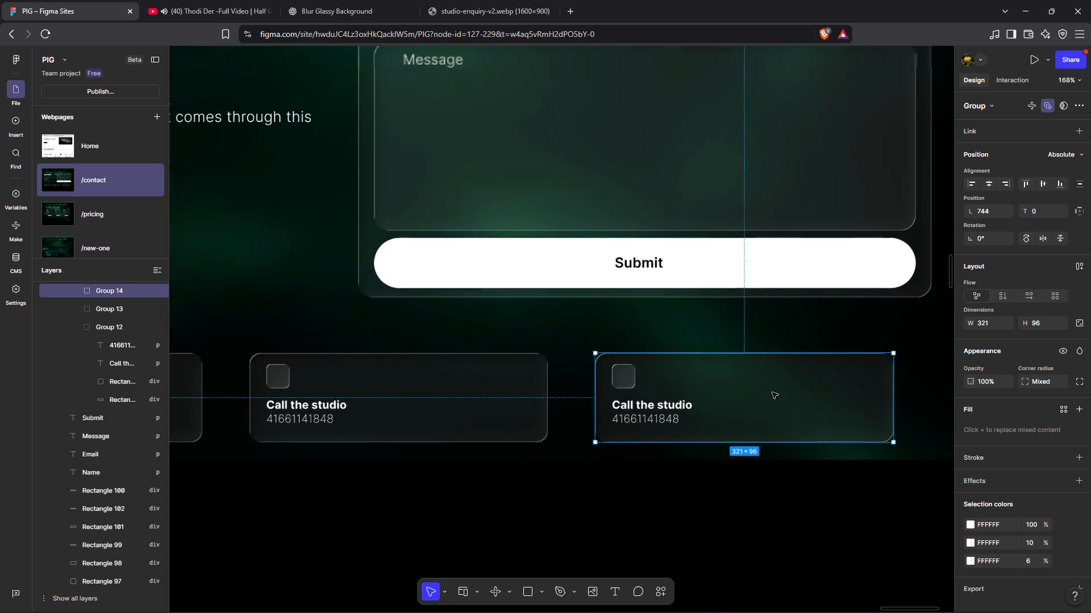
Tighten the card row by moving the middle card to left 345 and the third card's background rectangle closer to it.
{"action": "scroll", "coordinate": [772, 392], "scroll_direction": "right", "scroll_amount": 1}
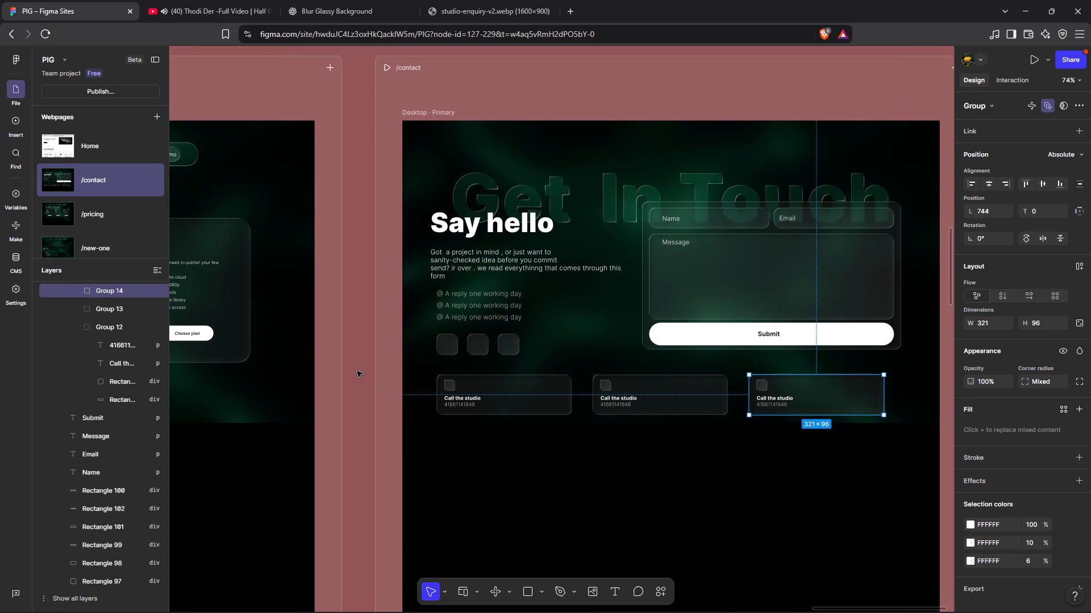
{"action": "left_click", "coordinate": [677, 393]}
{"action": "left_click_drag", "start_coordinate": [677, 393], "coordinate": [666, 394]}
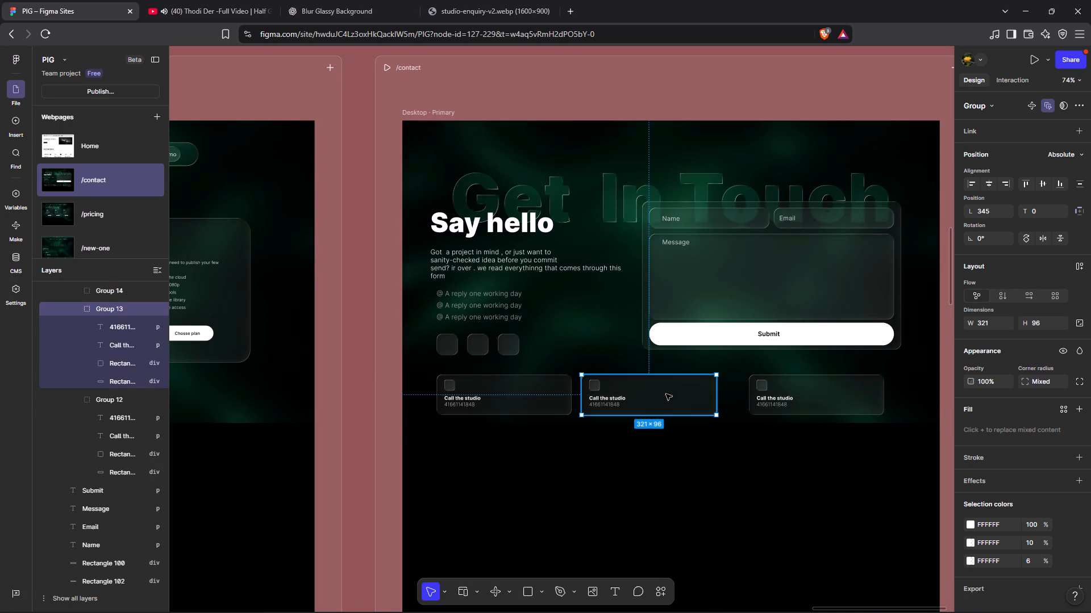
{"action": "left_click", "coordinate": [817, 395]}
{"action": "left_click_drag", "start_coordinate": [817, 395], "coordinate": [797, 397]}
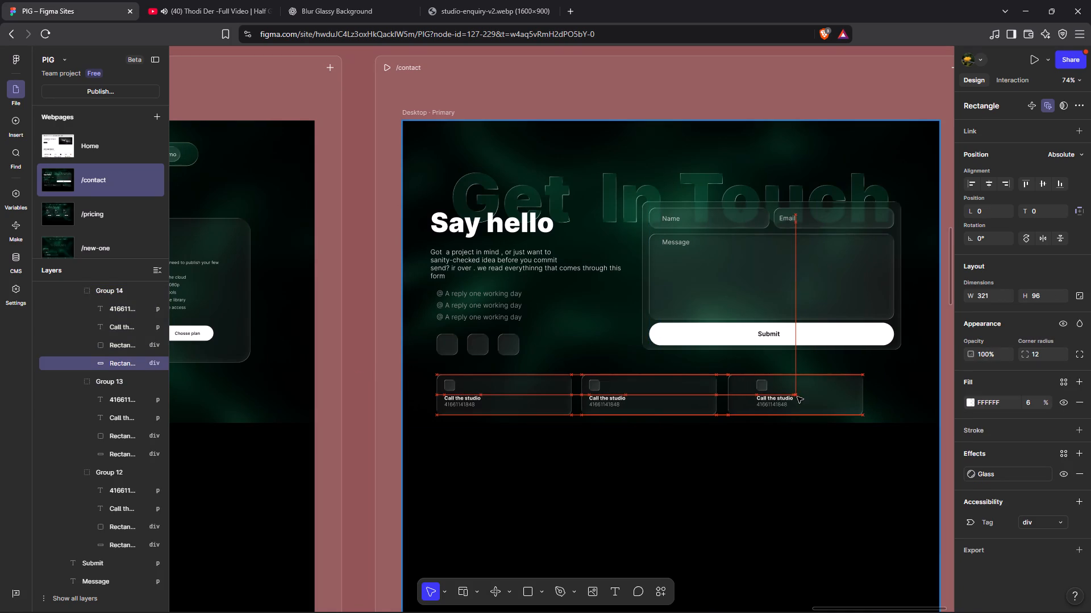
{"action": "left_click_drag", "start_coordinate": [797, 397], "coordinate": [796, 397]}
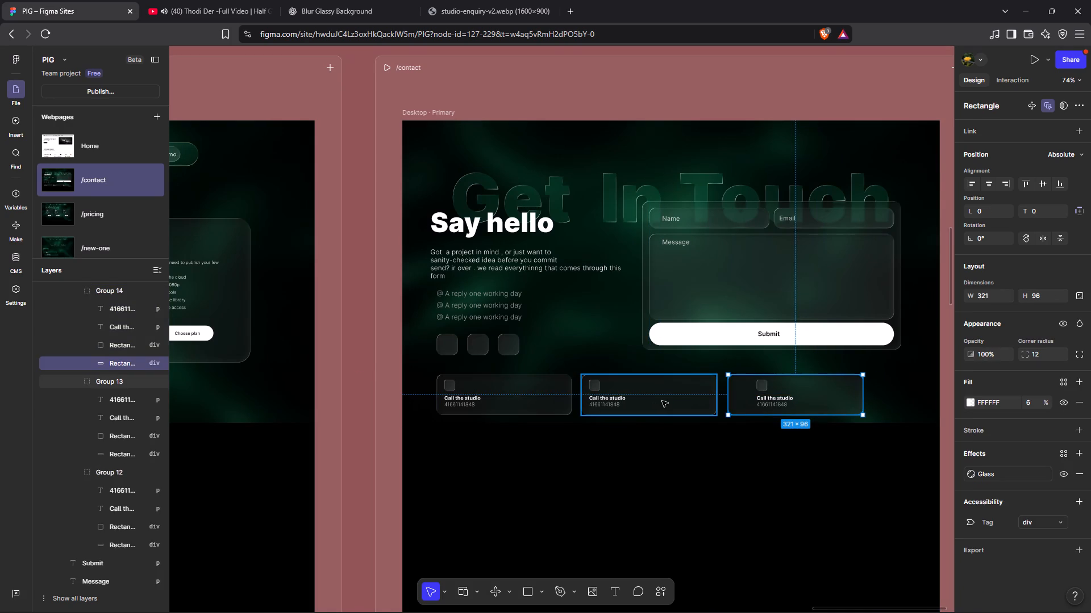
Select all three cards and reduce their height to 92.
{"action": "left_click", "coordinate": [550, 405]}
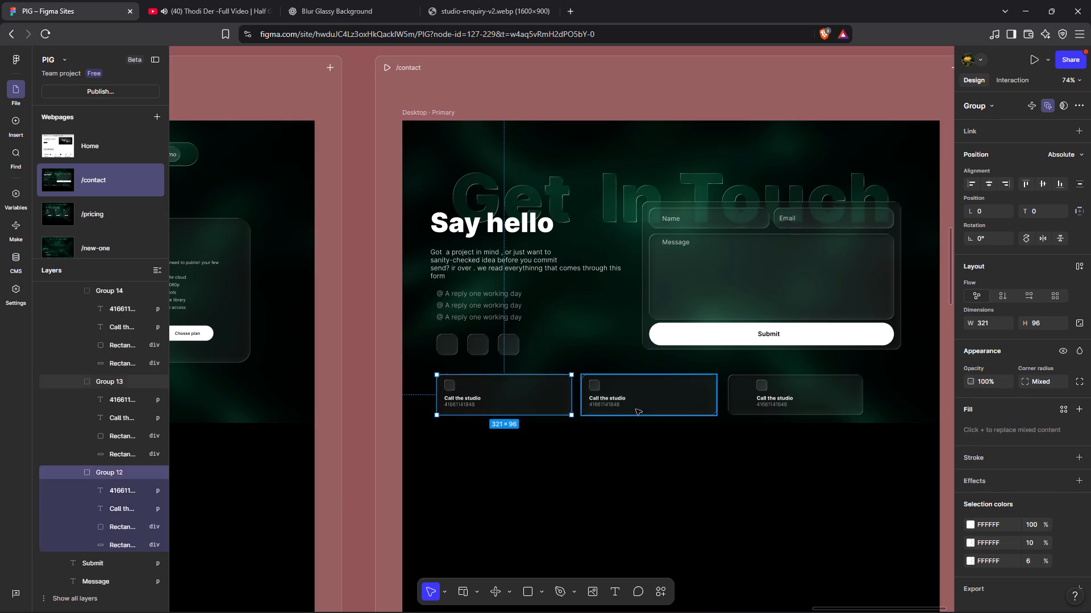
{"action": "left_click", "coordinate": [651, 407], "text": "shift"}
{"action": "left_click", "coordinate": [776, 409], "text": "shift"}
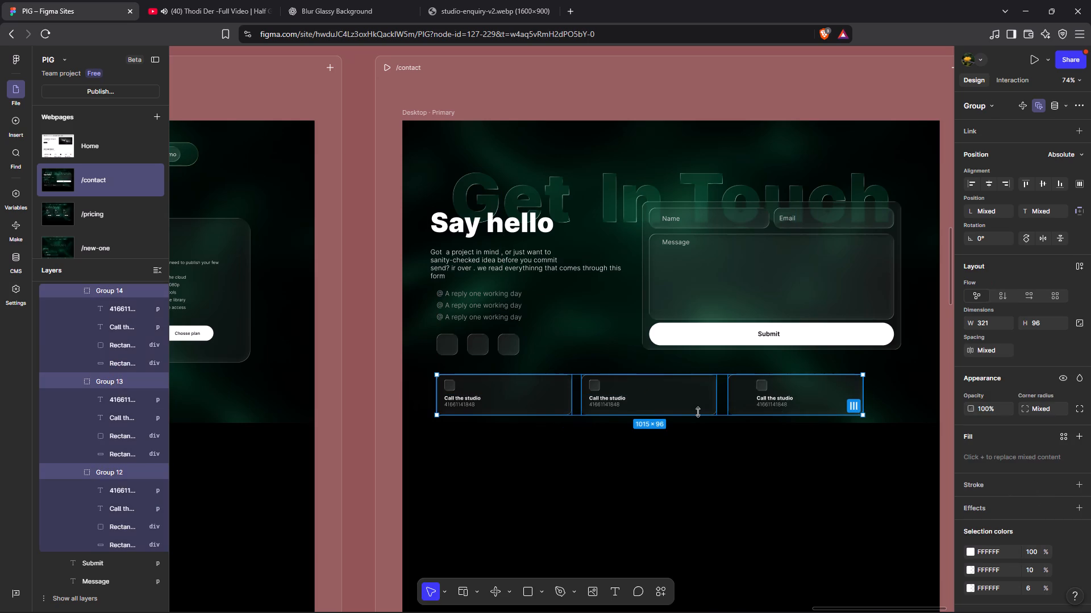
{"action": "left_click_drag", "start_coordinate": [698, 412], "coordinate": [709, 412]}
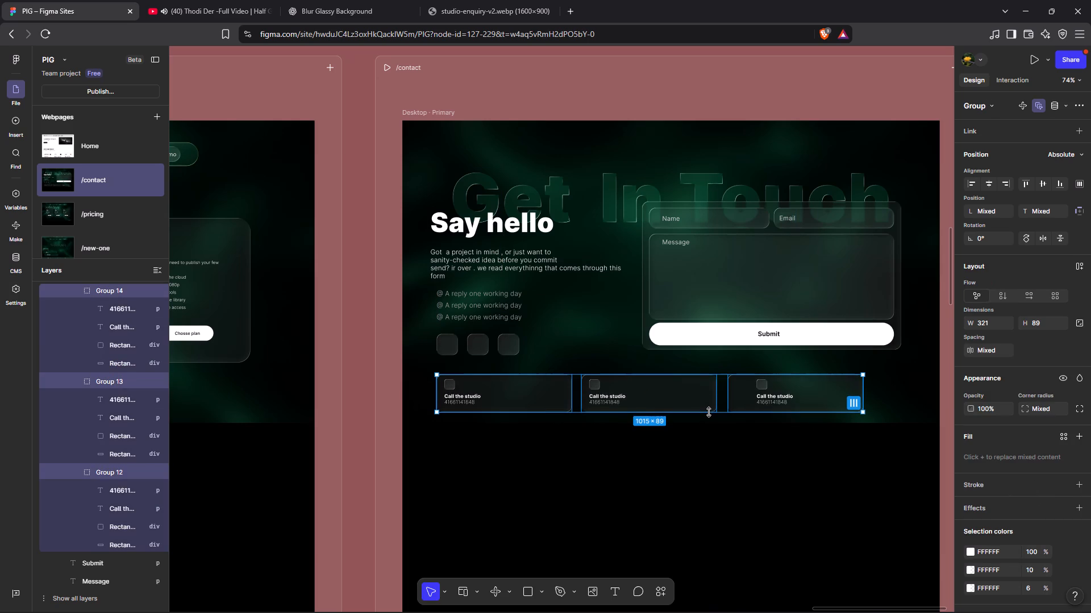
{"action": "left_click_drag", "start_coordinate": [709, 412], "coordinate": [709, 413]}
Move the row of three cards so it is centred horizontally on the page below the form.
{"action": "left_click_drag", "start_coordinate": [694, 402], "coordinate": [715, 401]}
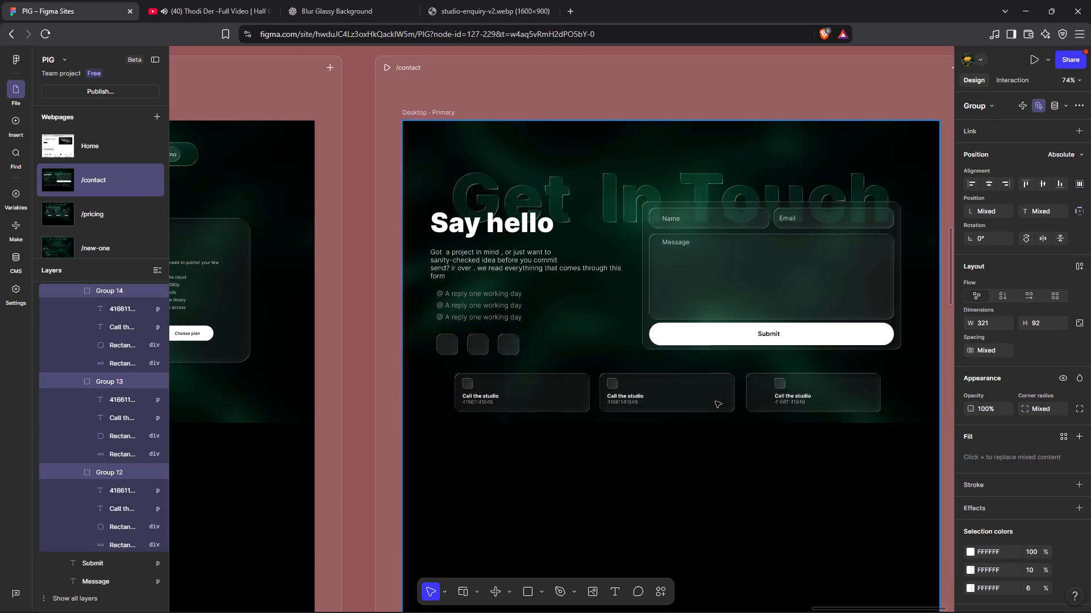
{"action": "left_click_drag", "start_coordinate": [715, 401], "coordinate": [719, 401]}
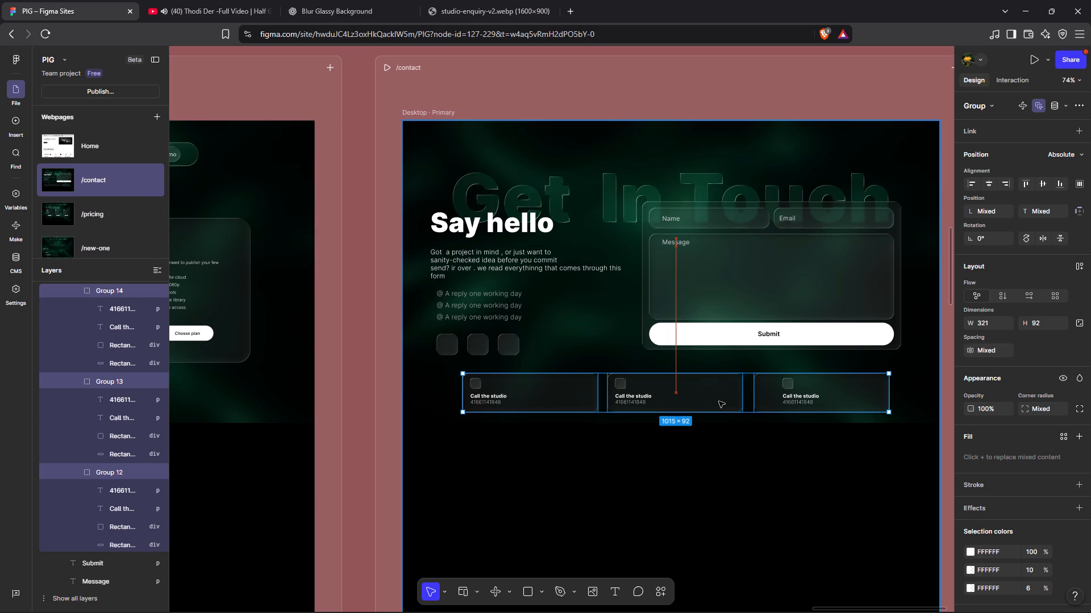
{"action": "left_click_drag", "start_coordinate": [719, 401], "coordinate": [717, 401]}
{"action": "left_click", "coordinate": [718, 456]}
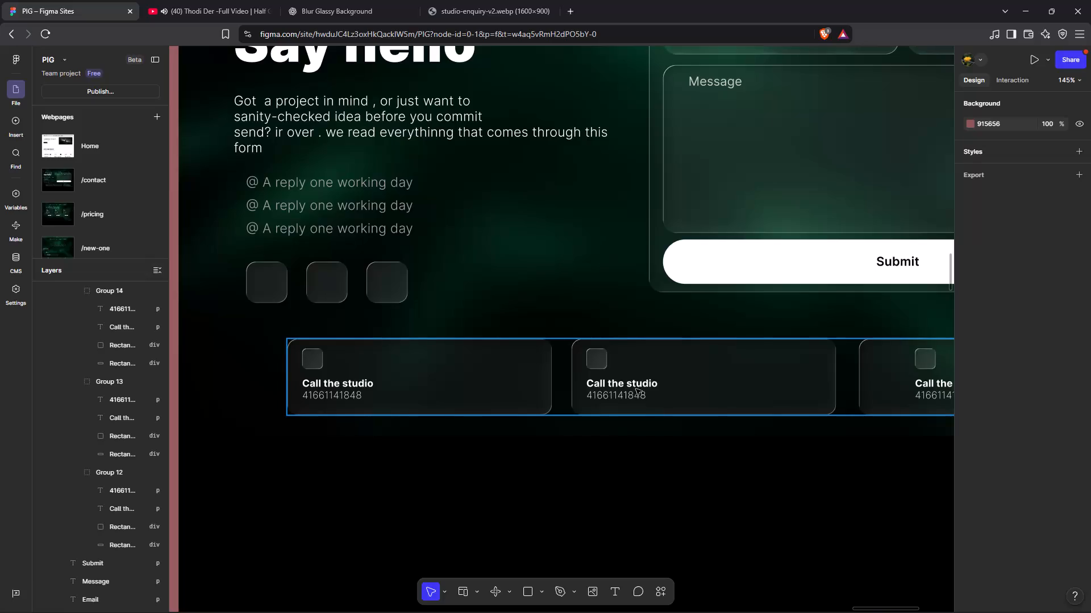
Replace the middle card's heading with "Whrere we are?" and widen its text box to 102 so it fits one line.
{"action": "double_click", "coordinate": [634, 385]}
{"action": "triple_click", "coordinate": [634, 385]}
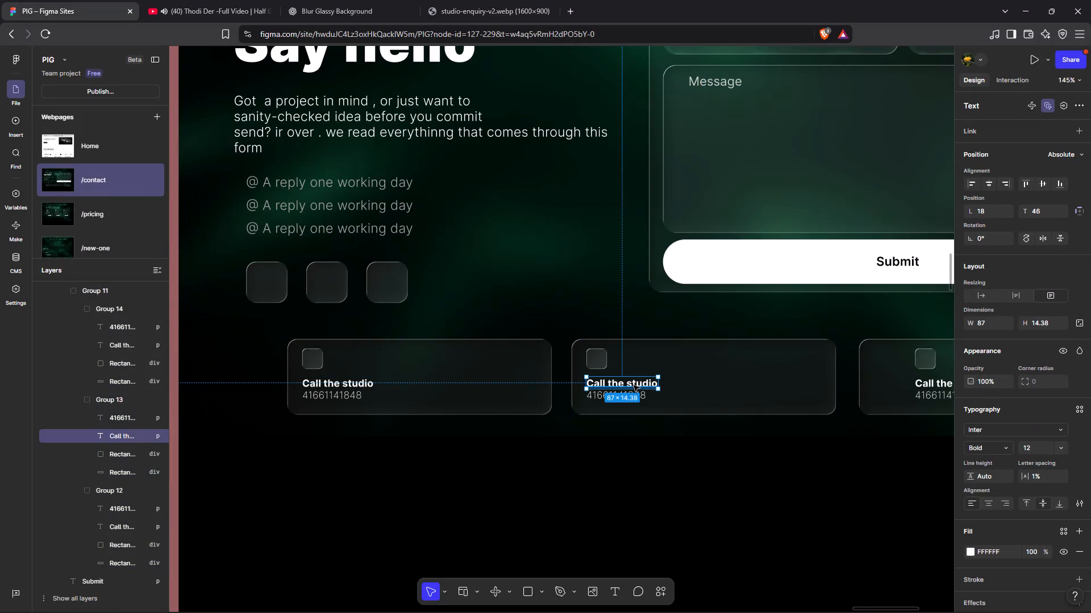
{"action": "left_click", "coordinate": [634, 385]}
{"action": "key", "text": "BackSpace"}
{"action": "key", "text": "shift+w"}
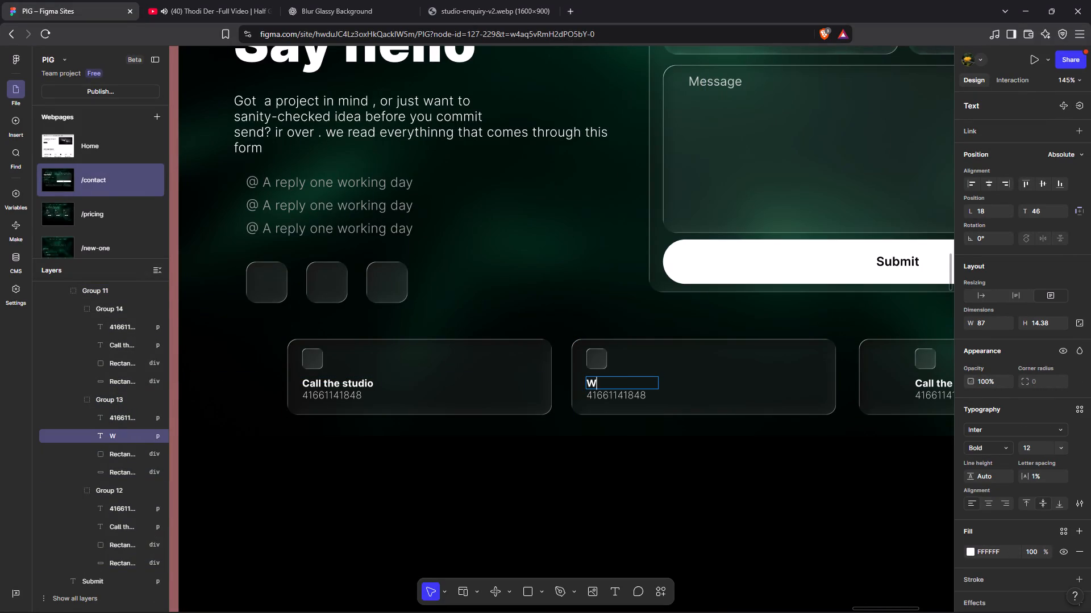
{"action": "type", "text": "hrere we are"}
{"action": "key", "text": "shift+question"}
{"action": "left_click", "coordinate": [696, 398]}
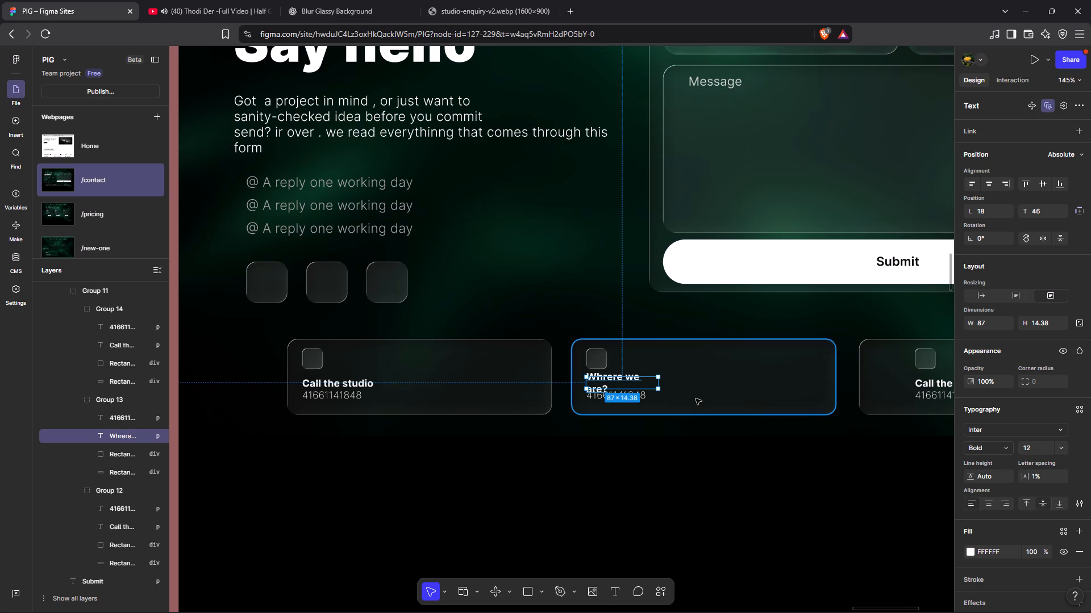
{"action": "left_click_drag", "start_coordinate": [659, 385], "coordinate": [671, 386]}
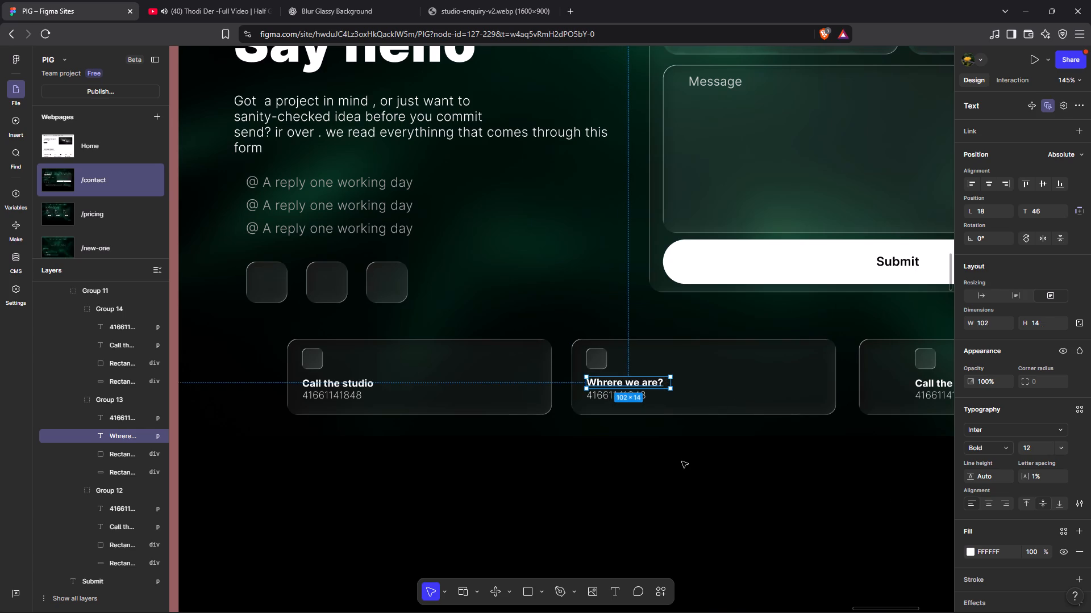
Replace the third contact card's "Call the studio" heading with "Email us".
{"action": "left_click", "coordinate": [682, 461]}
{"action": "scroll", "coordinate": [682, 461], "scroll_direction": "left", "scroll_amount": 3}
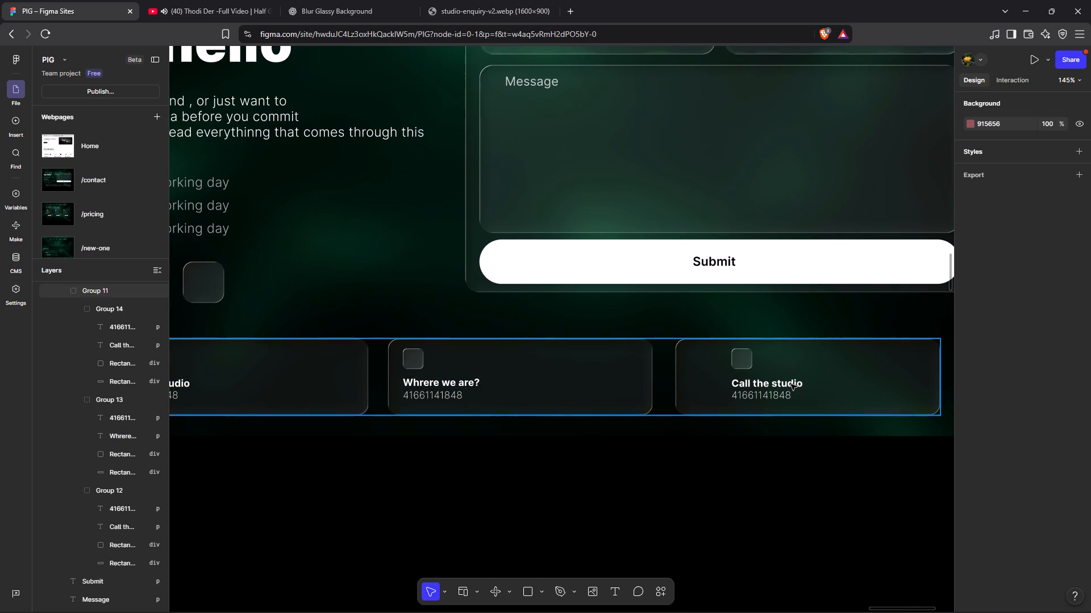
{"action": "triple_click", "coordinate": [791, 384]}
{"action": "double_click", "coordinate": [791, 384]}
{"action": "double_click", "coordinate": [791, 384]}
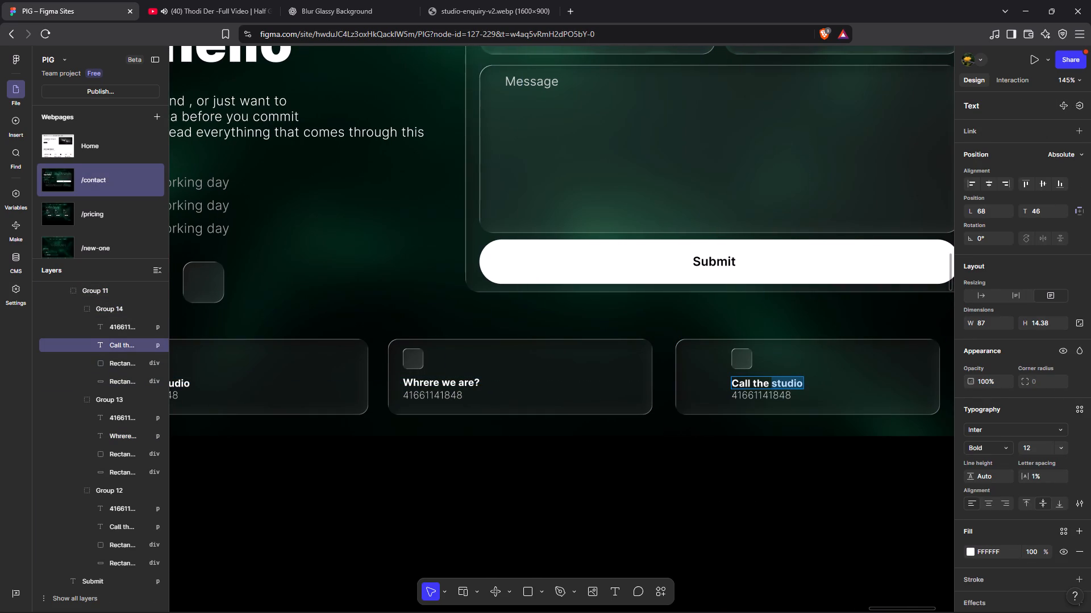
{"action": "triple_click", "coordinate": [791, 384]}
{"action": "key", "text": "BackSpace"}
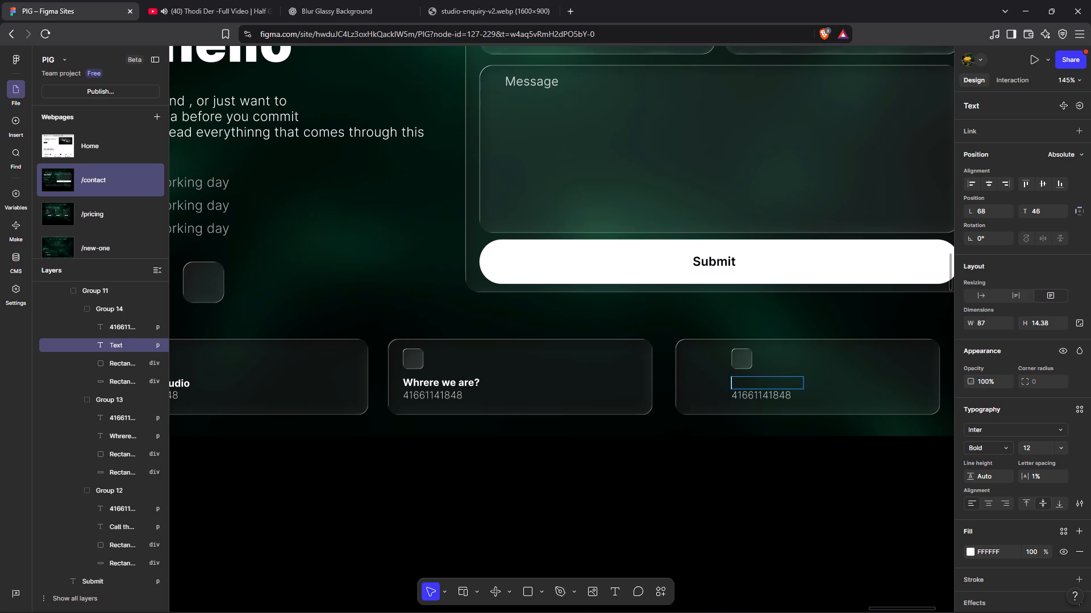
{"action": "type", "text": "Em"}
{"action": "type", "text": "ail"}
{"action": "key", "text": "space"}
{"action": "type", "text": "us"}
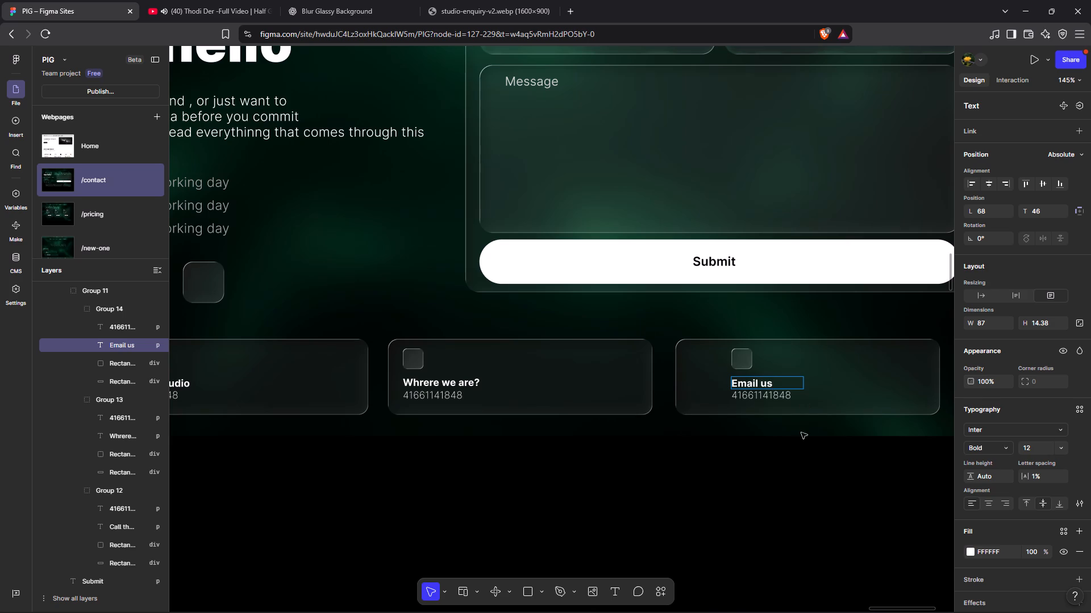
{"action": "left_click", "coordinate": [795, 482]}
{"action": "left_click", "coordinate": [795, 482]}
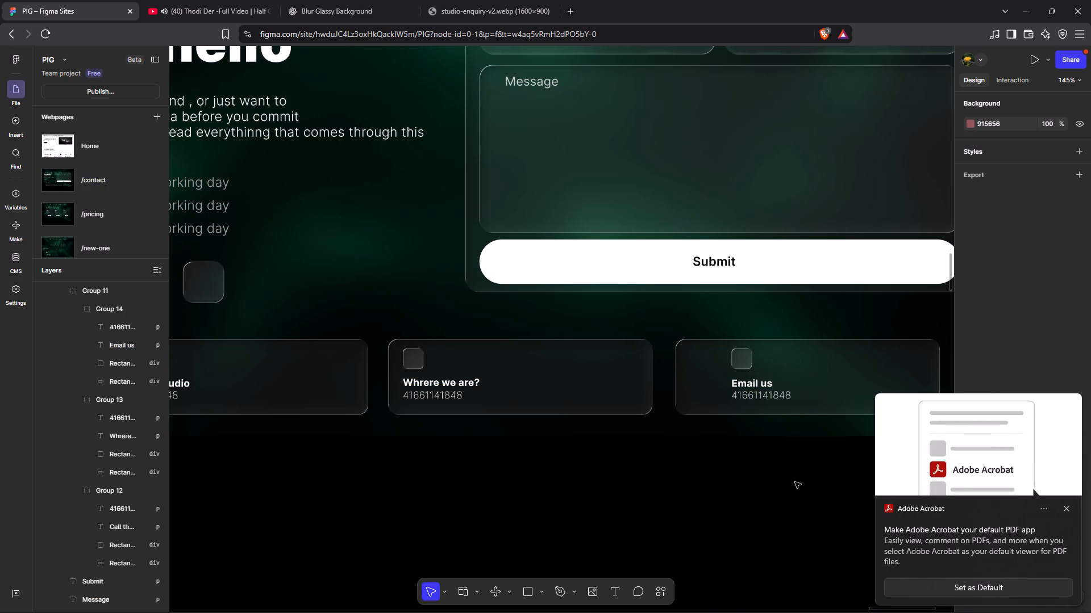
Dismiss the Adobe Acrobat notification and preview the /contact page to check its layout.
{"action": "left_click", "coordinate": [1071, 507]}
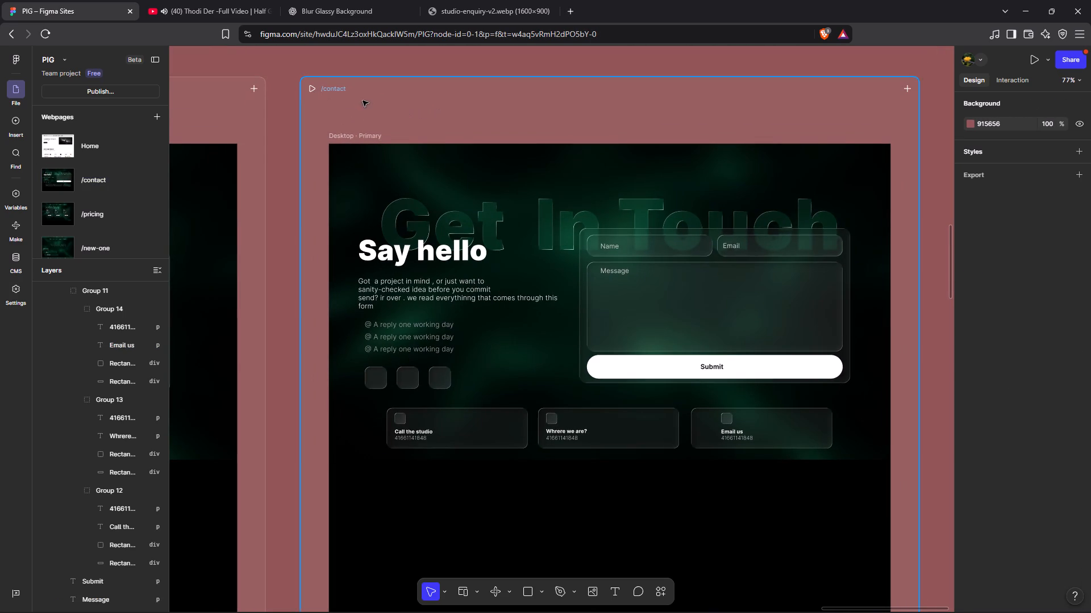
{"action": "left_click", "coordinate": [313, 92]}
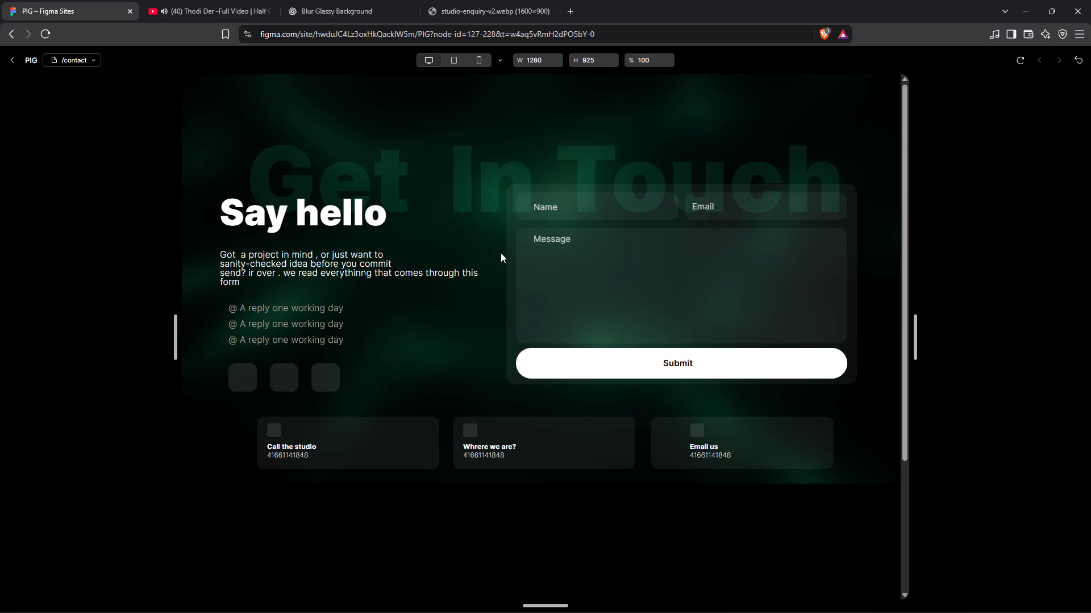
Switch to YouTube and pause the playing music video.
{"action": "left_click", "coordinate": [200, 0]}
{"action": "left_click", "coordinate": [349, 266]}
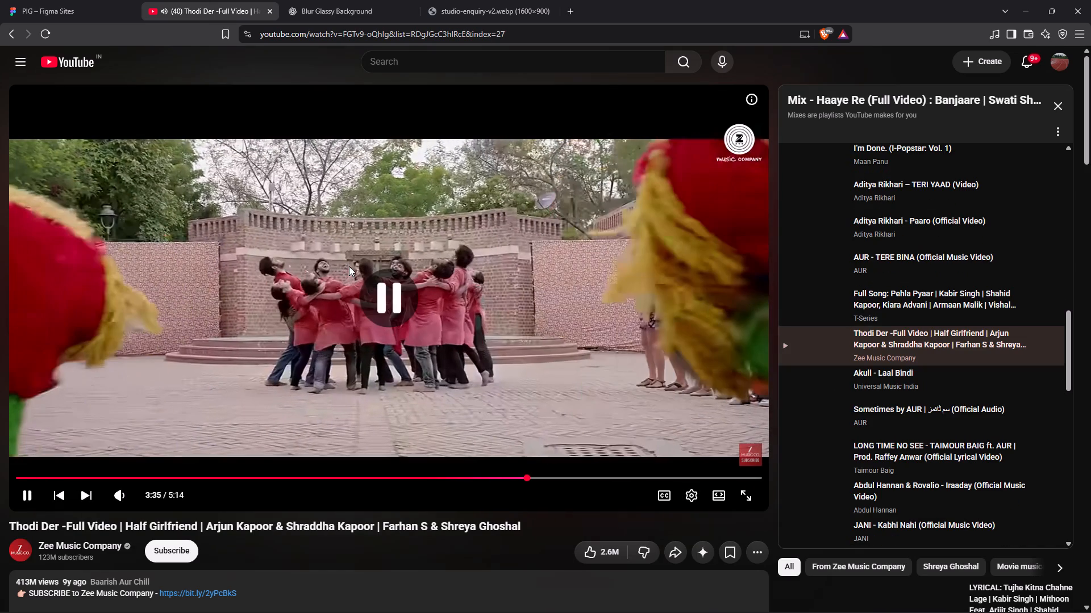
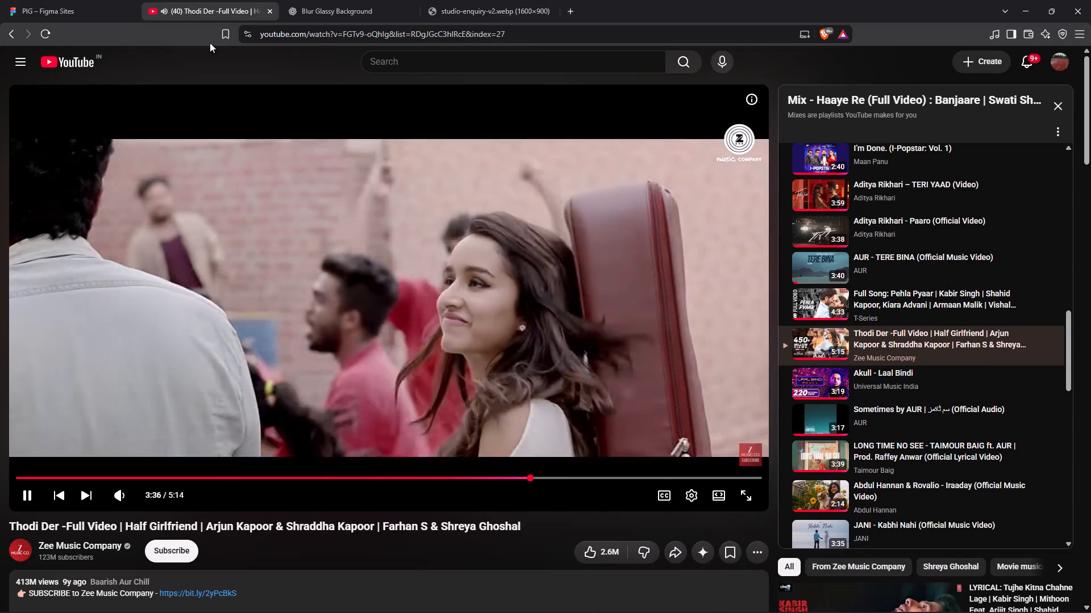
Switch back to Figma Sites and close the /contact page preview.
{"action": "left_click", "coordinate": [15, 0]}
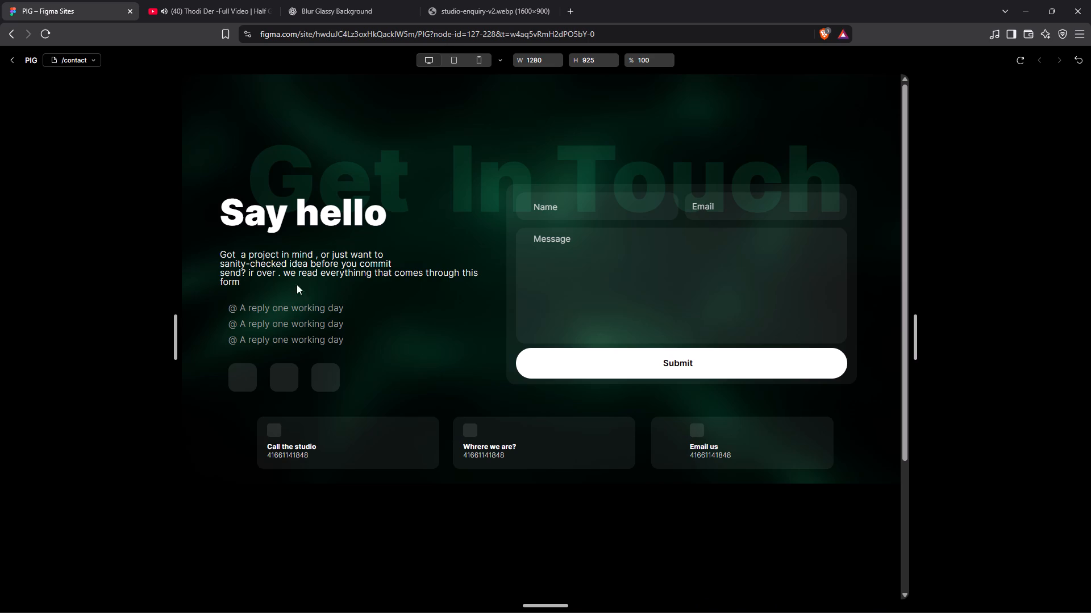
{"action": "left_click", "coordinate": [7, 61]}
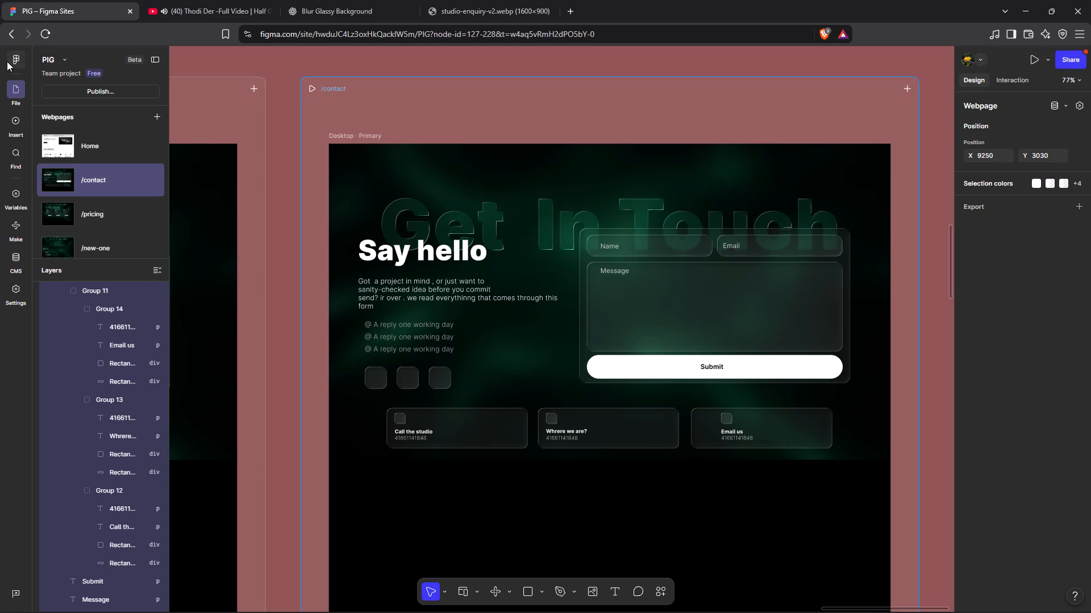
Link the word HOME in the /new-one page's navigation bar to the Home page.
{"action": "scroll", "coordinate": [348, 162], "scroll_direction": "right", "scroll_amount": 9}
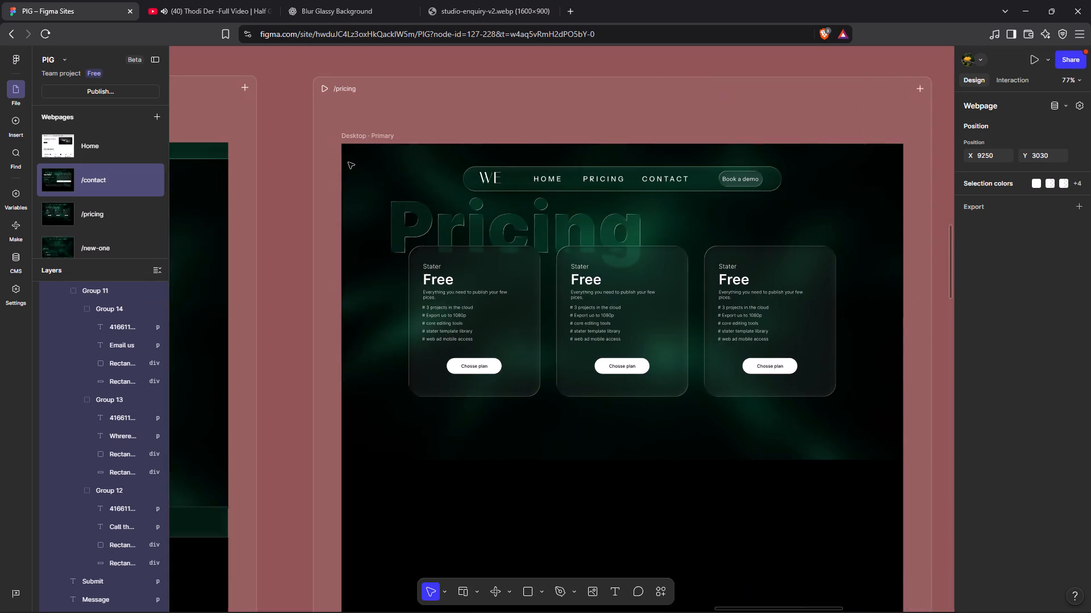
{"action": "scroll", "coordinate": [348, 162], "scroll_direction": "right", "scroll_amount": 3}
{"action": "double_click", "coordinate": [410, 184]}
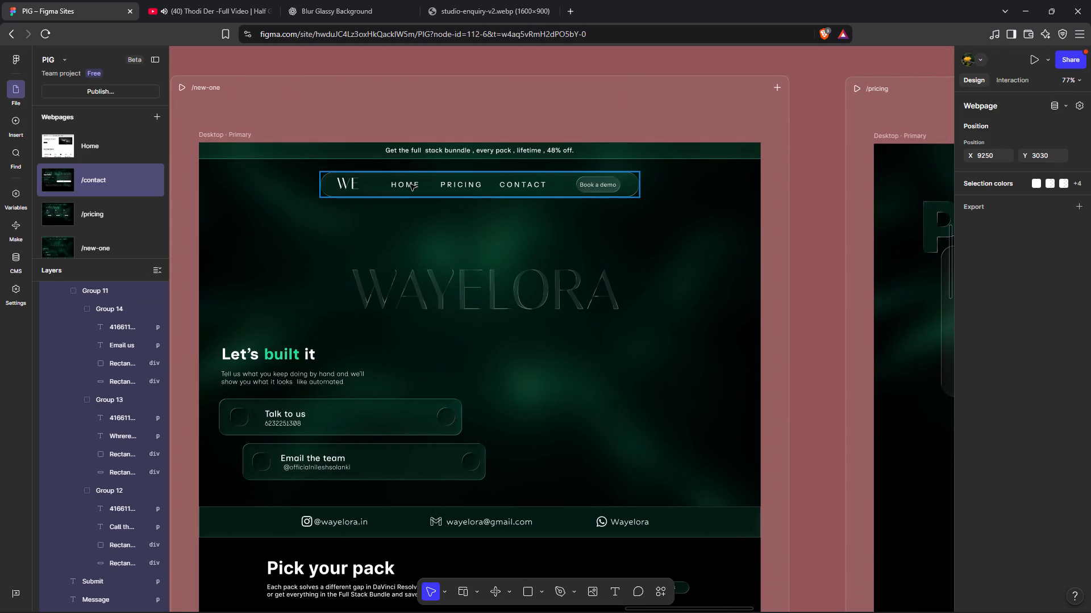
{"action": "double_click", "coordinate": [418, 183]}
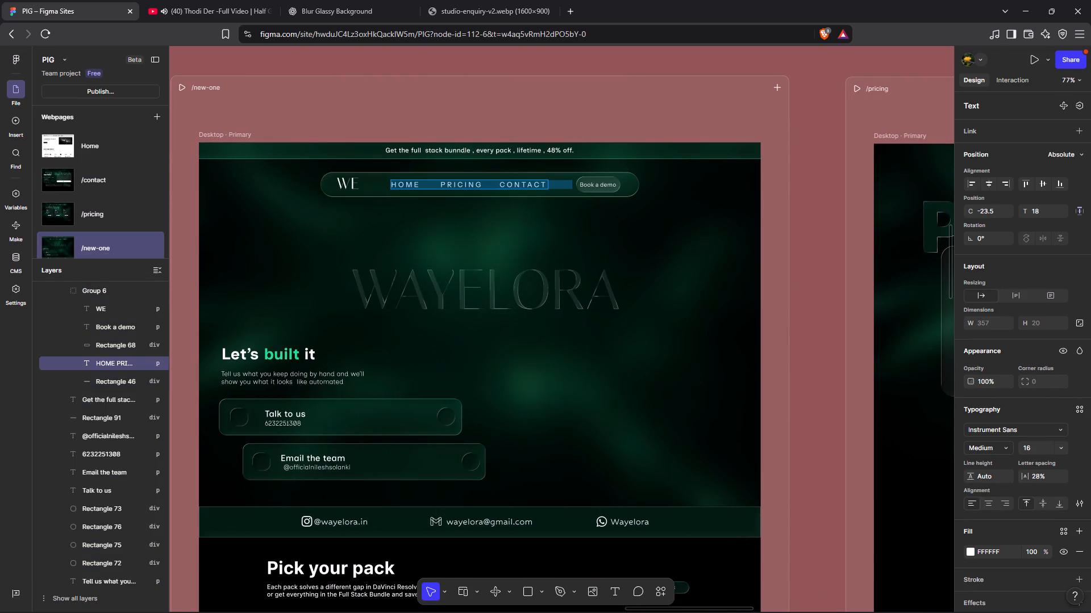
{"action": "left_click", "coordinate": [418, 183]}
{"action": "left_click_drag", "start_coordinate": [418, 183], "coordinate": [392, 185]}
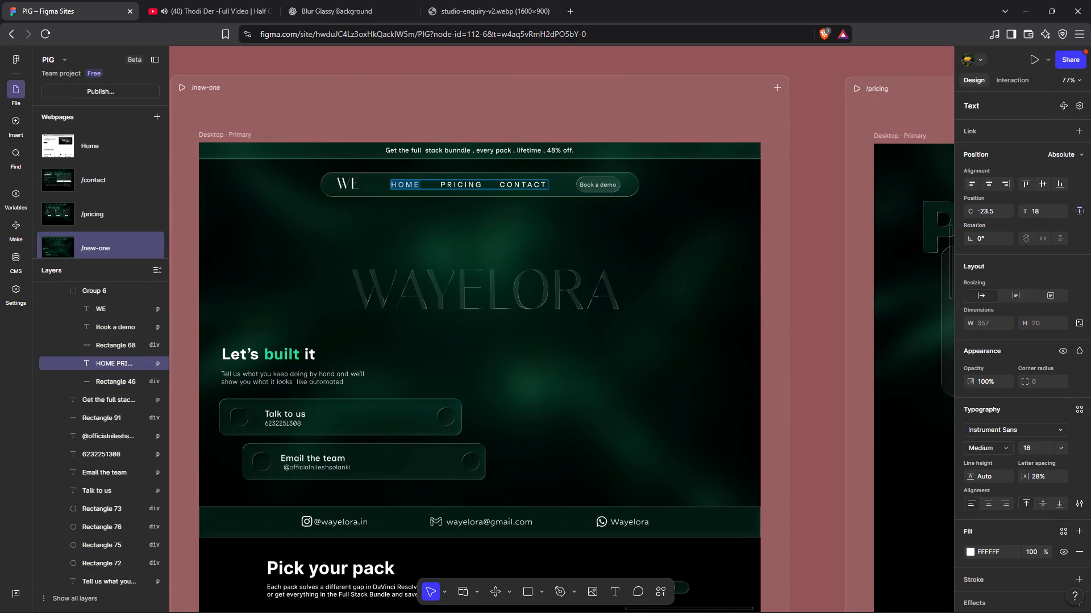
{"action": "left_click_drag", "start_coordinate": [392, 185], "coordinate": [392, 185]}
{"action": "left_click", "coordinate": [1079, 135]}
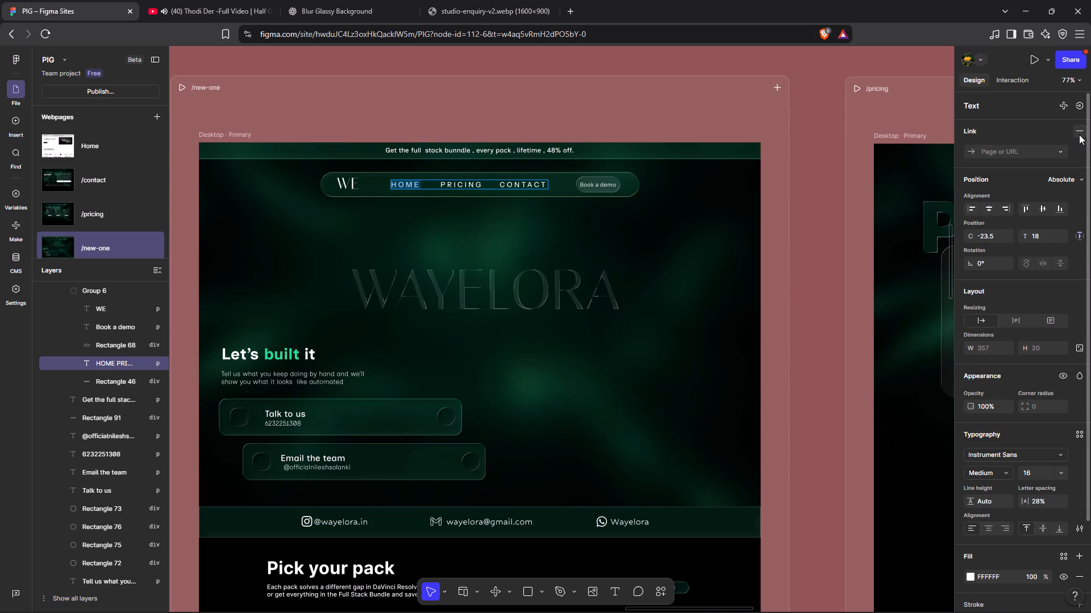
{"action": "left_click", "coordinate": [1011, 152]}
{"action": "left_click", "coordinate": [1060, 153]}
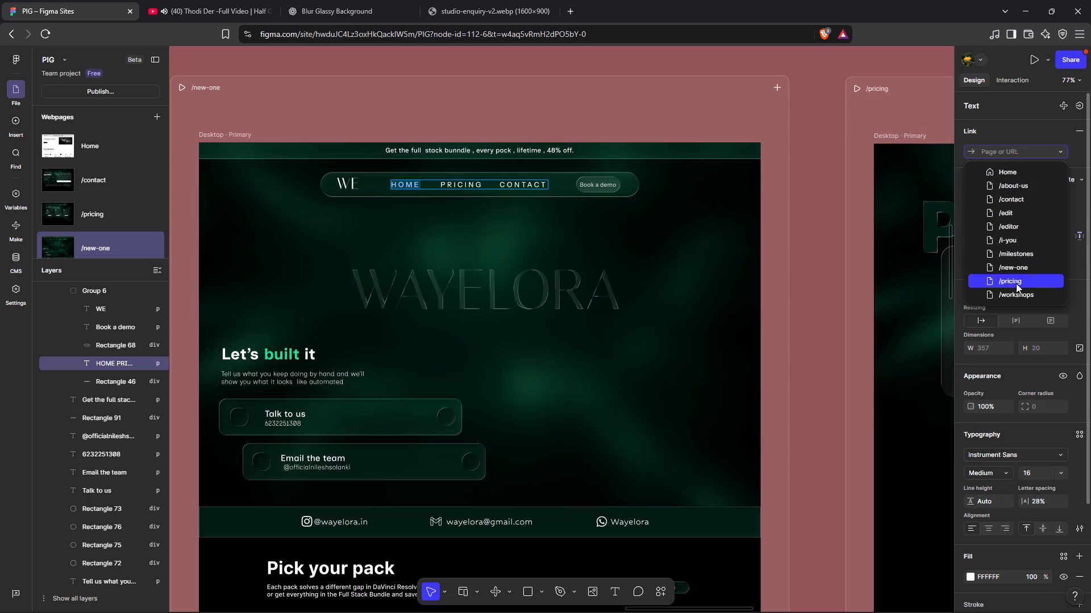
{"action": "scroll", "coordinate": [1016, 283], "scroll_direction": "down", "scroll_amount": 2}
{"action": "left_click", "coordinate": [994, 167]}
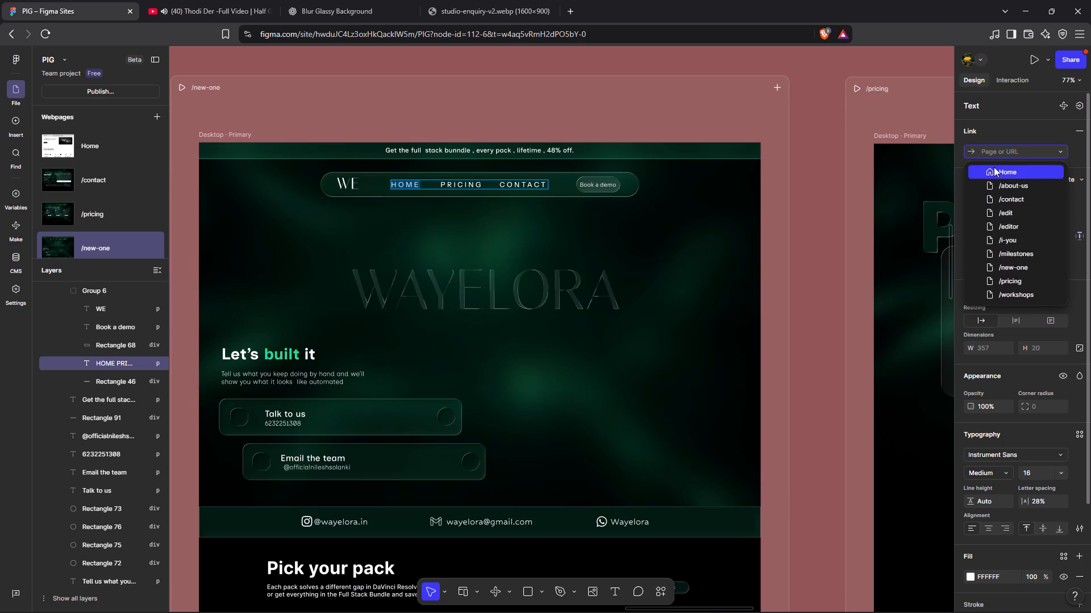
{"action": "left_click", "coordinate": [811, 165]}
{"action": "left_click", "coordinate": [811, 165]}
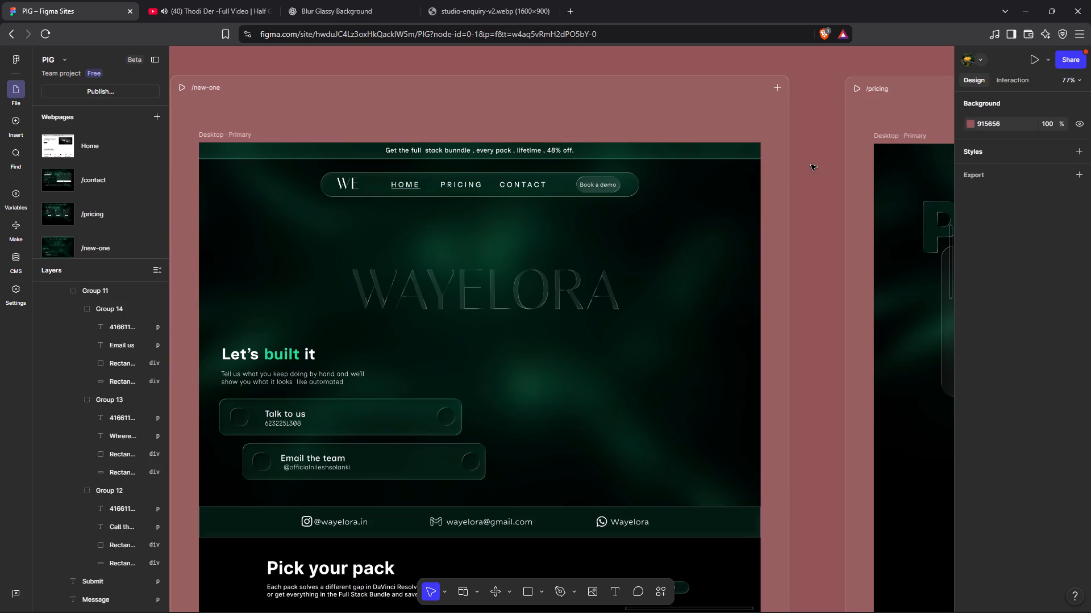
Link the word PRICING in the /new-one page's navigation bar to the /pricing page.
{"action": "left_click", "coordinate": [406, 184]}
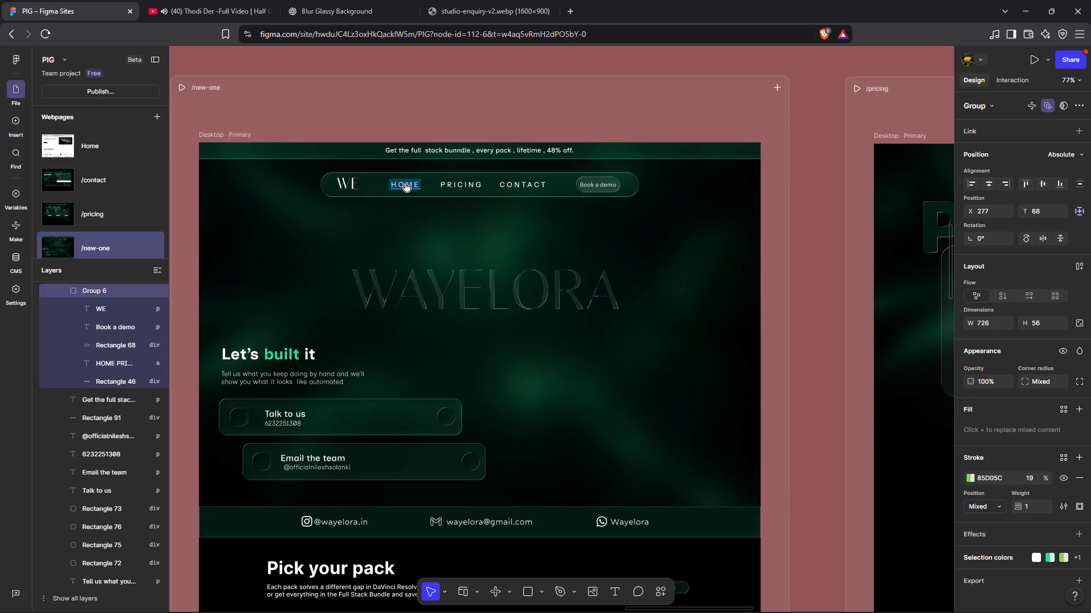
{"action": "double_click", "coordinate": [448, 184]}
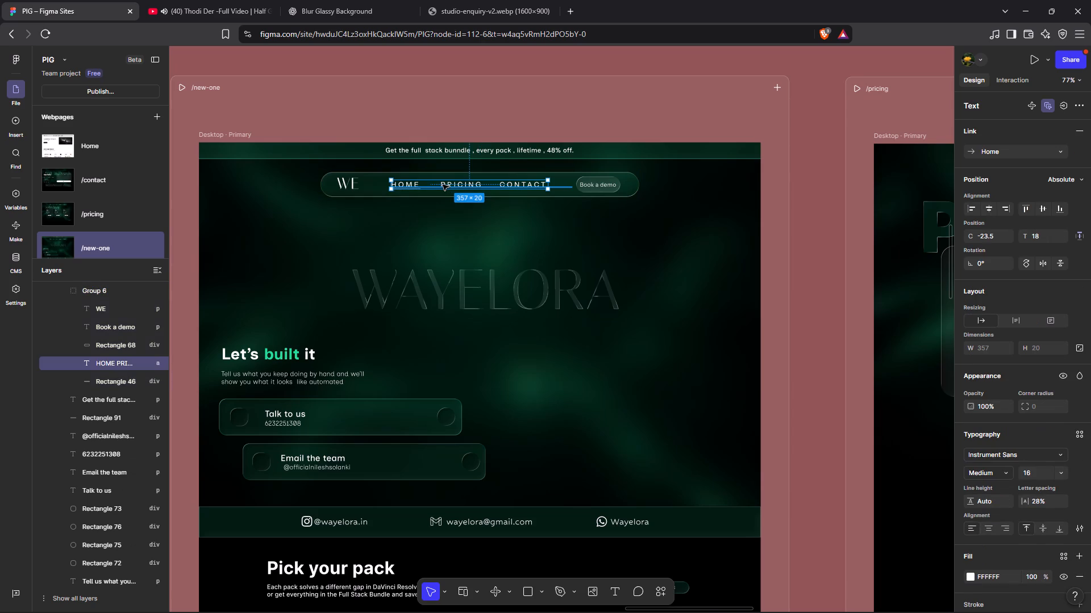
{"action": "double_click", "coordinate": [443, 184]}
{"action": "left_click_drag", "start_coordinate": [439, 184], "coordinate": [481, 185]}
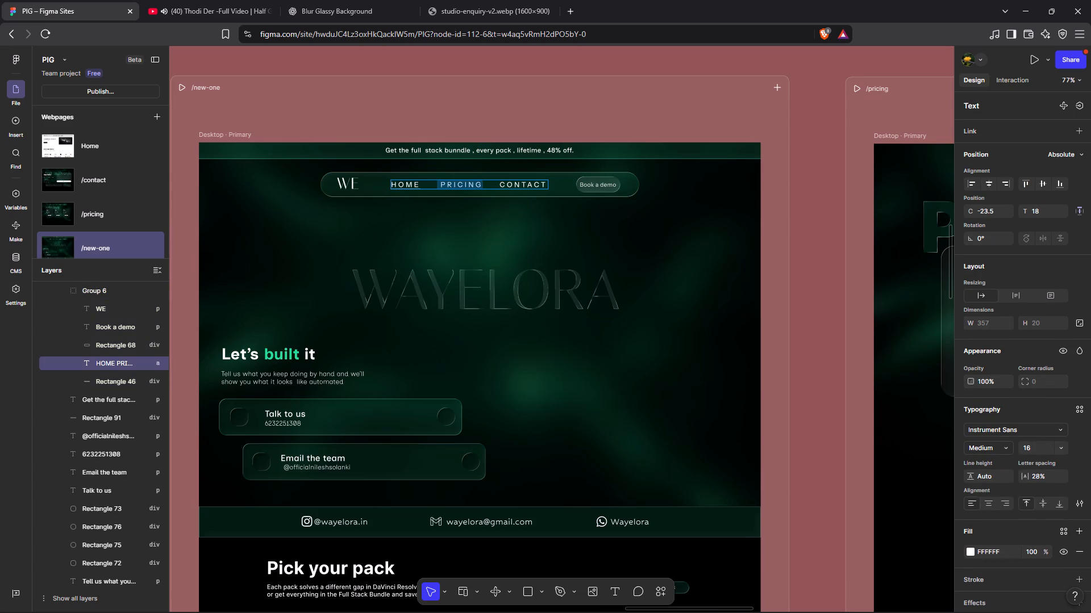
{"action": "left_click_drag", "start_coordinate": [481, 185], "coordinate": [485, 187]}
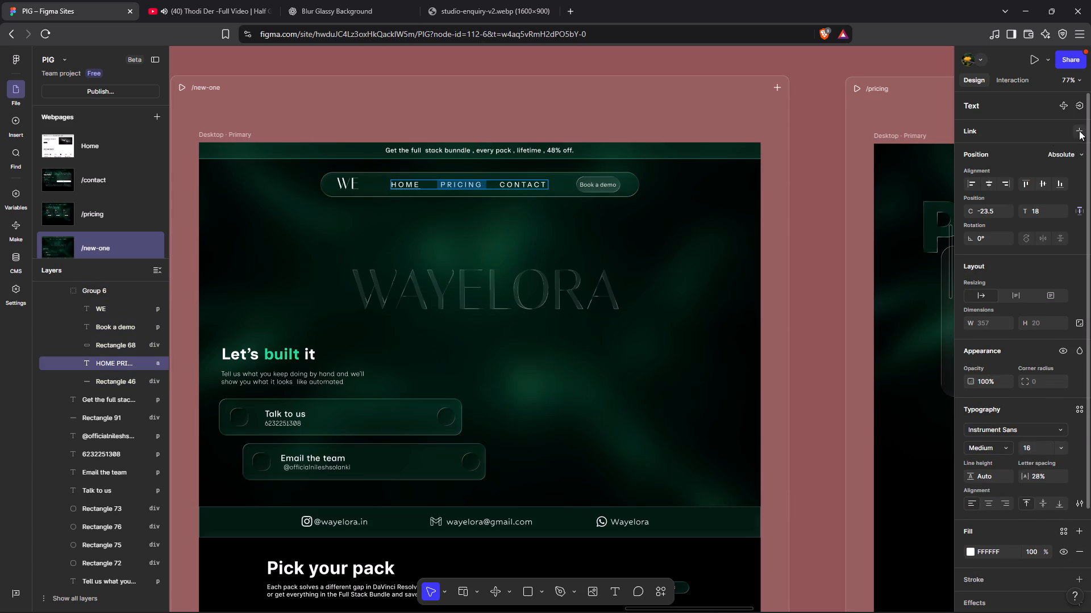
{"action": "left_click", "coordinate": [1080, 131]}
{"action": "left_click", "coordinate": [1059, 152]}
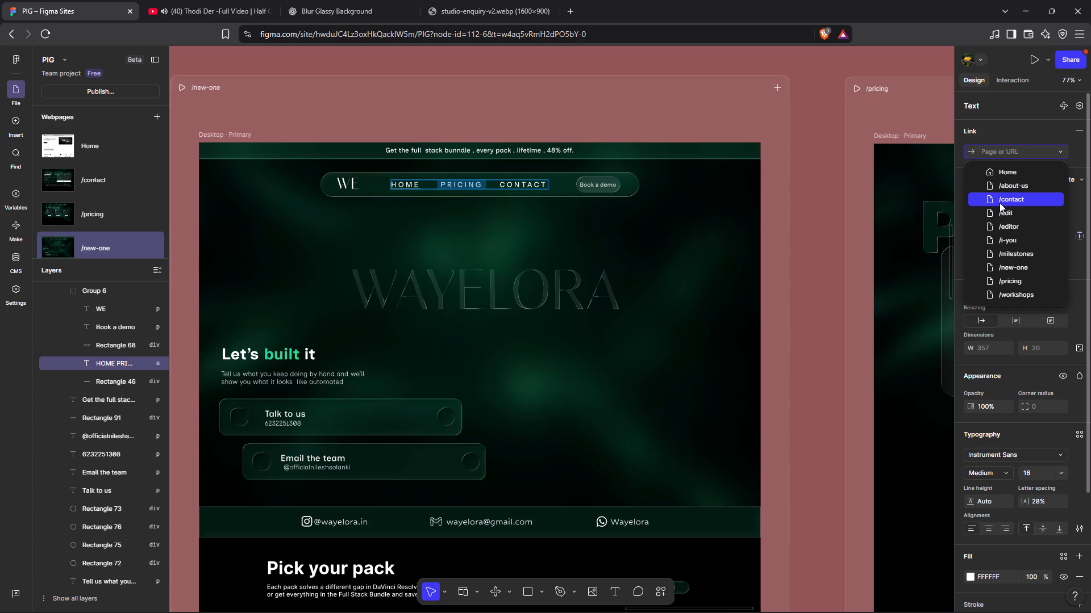
{"action": "left_click", "coordinate": [1010, 279]}
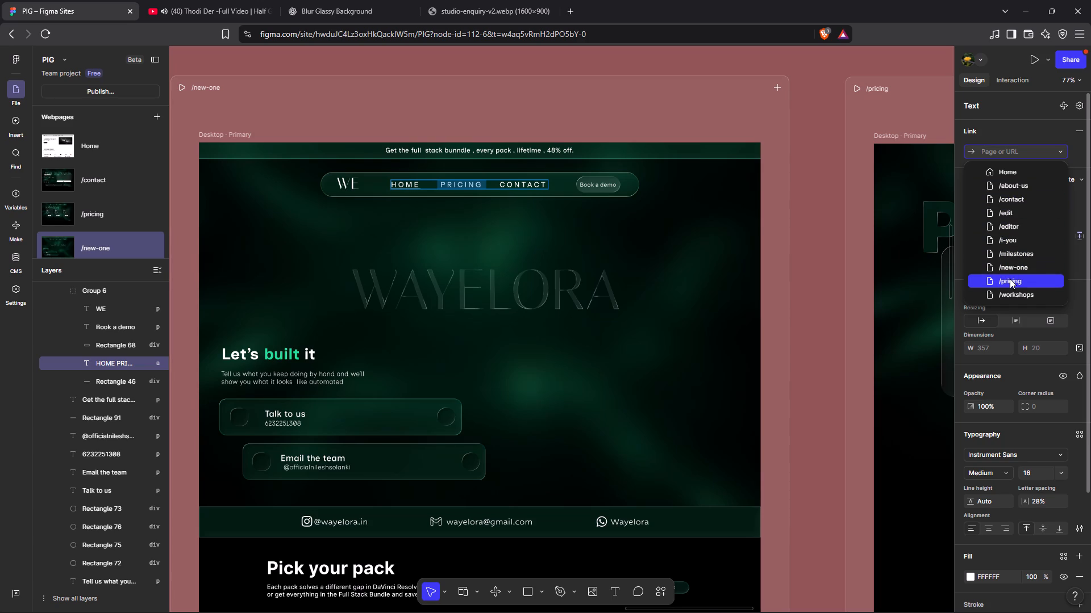
{"action": "left_click", "coordinate": [829, 133]}
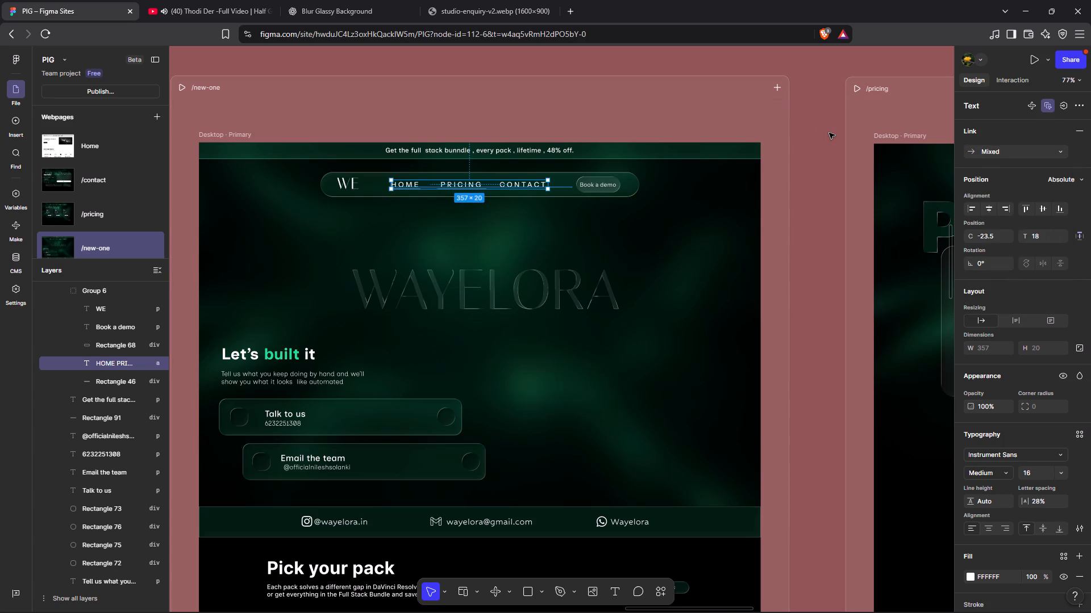
{"action": "left_click", "coordinate": [829, 133]}
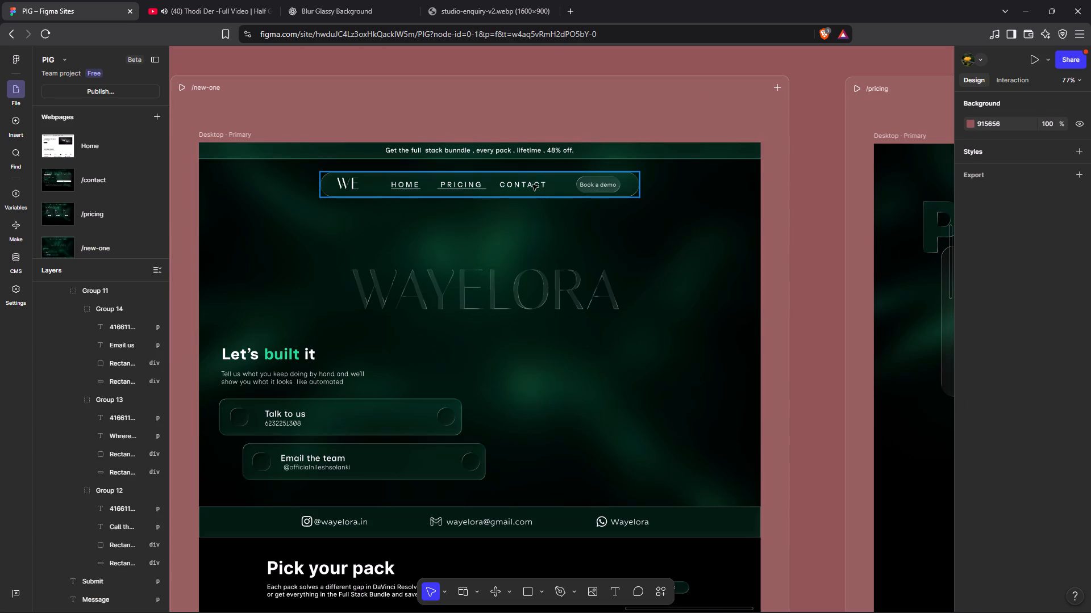
Link the word CONTACT in the /new-one page's navigation bar to the /contact page.
{"action": "double_click", "coordinate": [532, 187]}
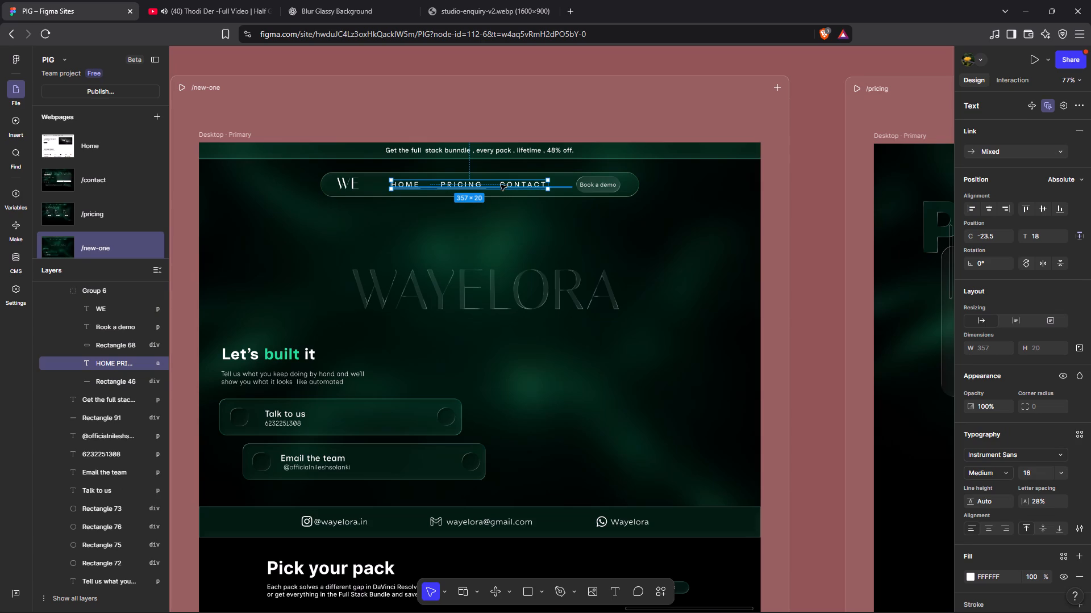
{"action": "double_click", "coordinate": [500, 183]}
{"action": "left_click_drag", "start_coordinate": [500, 183], "coordinate": [535, 185]}
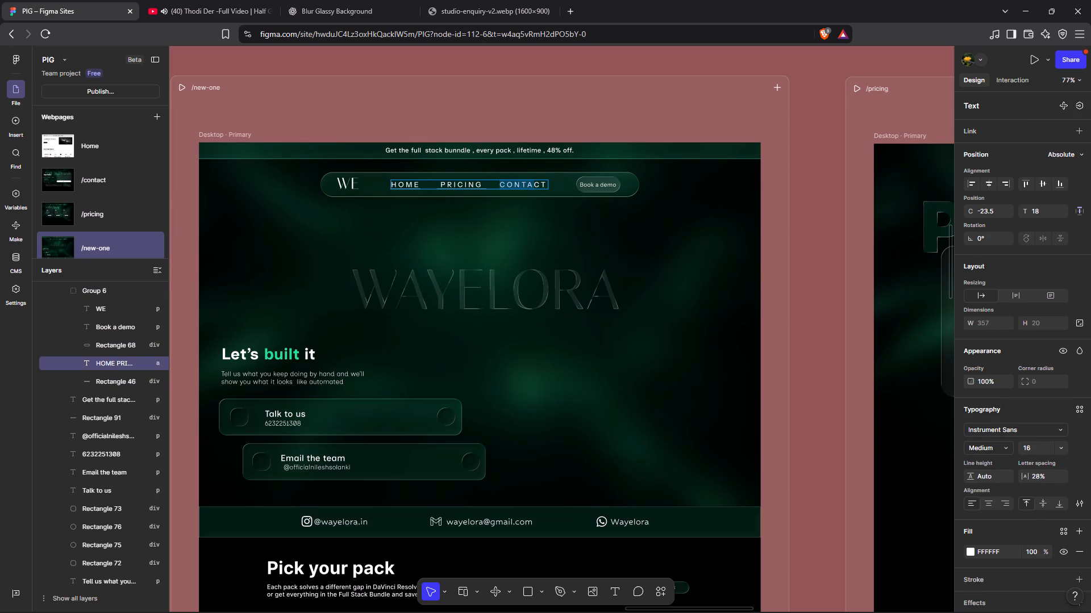
{"action": "left_click_drag", "start_coordinate": [535, 185], "coordinate": [544, 185]}
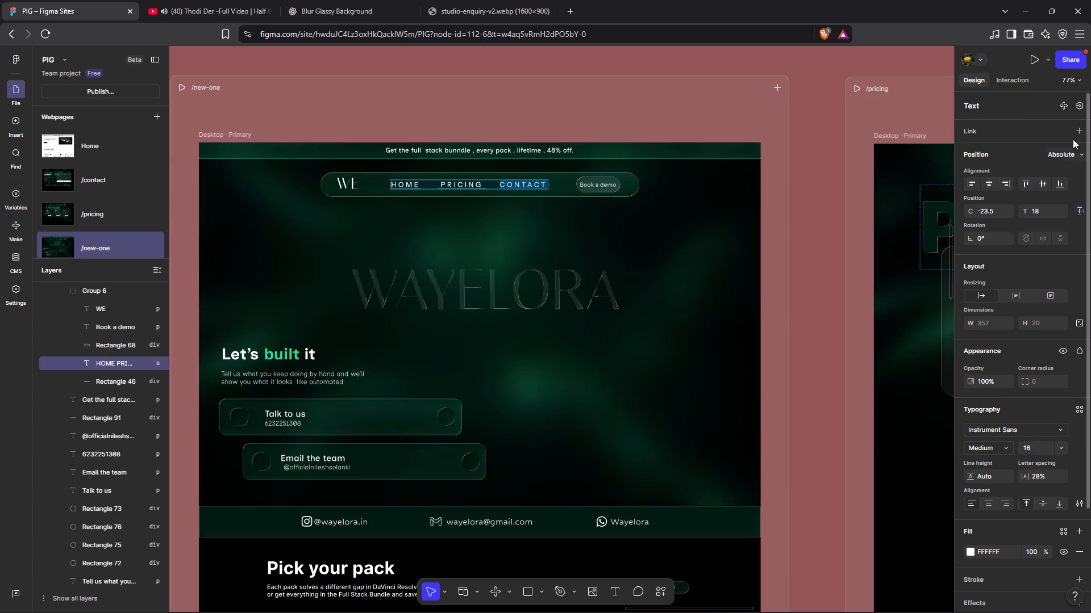
{"action": "left_click", "coordinate": [1082, 132]}
{"action": "left_click", "coordinate": [1061, 155]}
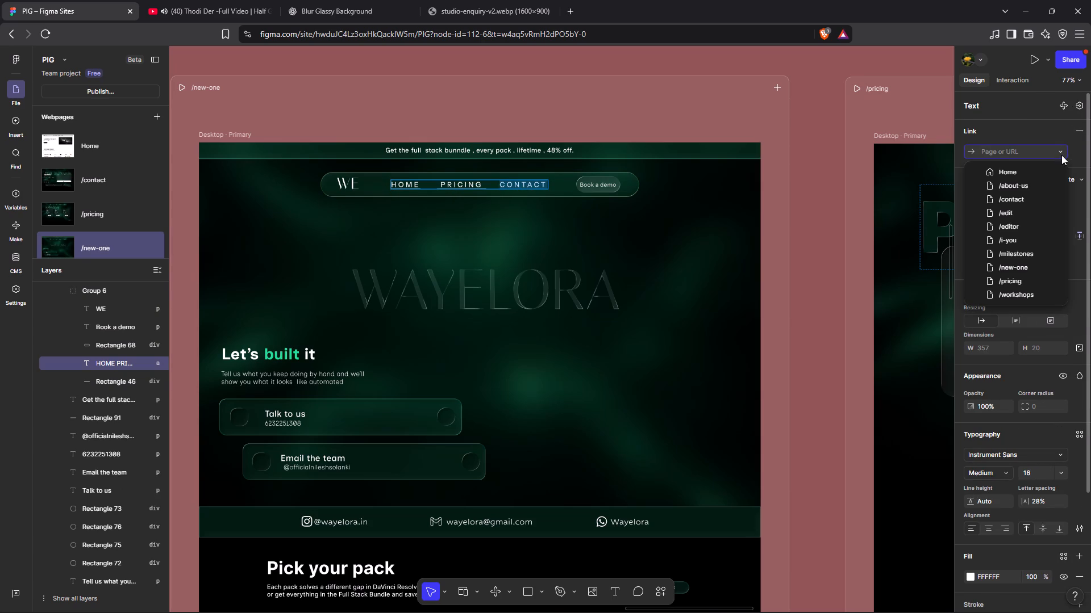
{"action": "left_click", "coordinate": [1032, 201]}
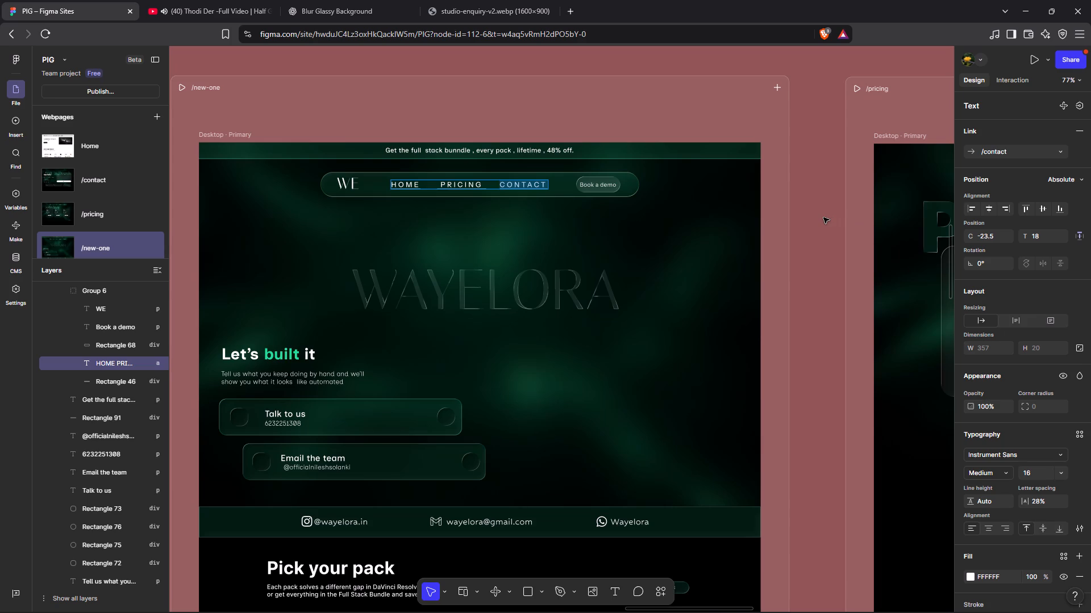
{"action": "left_click", "coordinate": [823, 217]}
{"action": "left_click", "coordinate": [823, 217]}
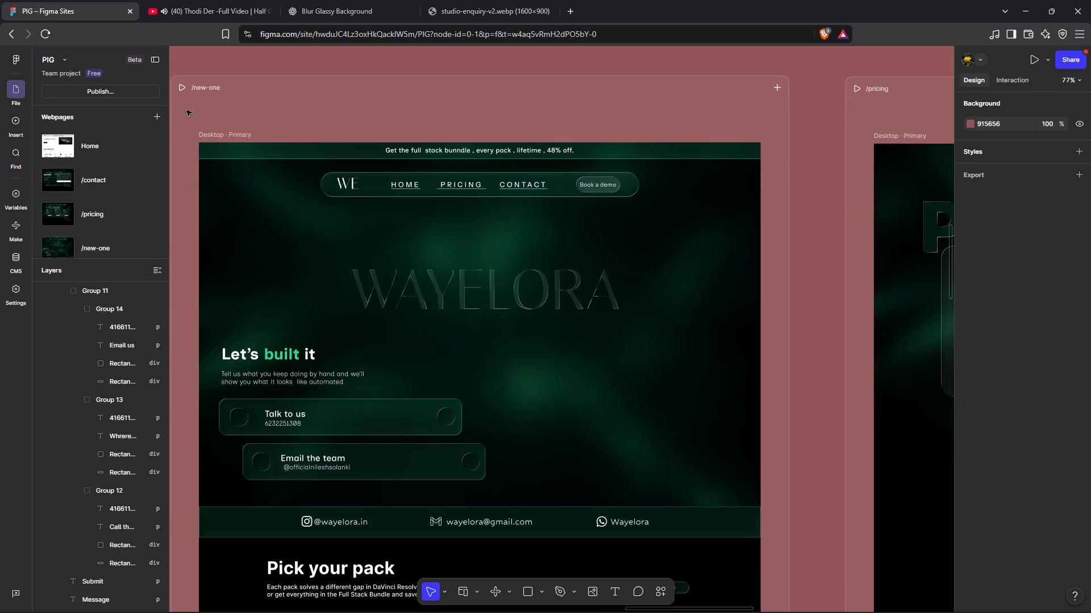
Preview the /new-one page.
{"action": "left_click", "coordinate": [186, 94]}
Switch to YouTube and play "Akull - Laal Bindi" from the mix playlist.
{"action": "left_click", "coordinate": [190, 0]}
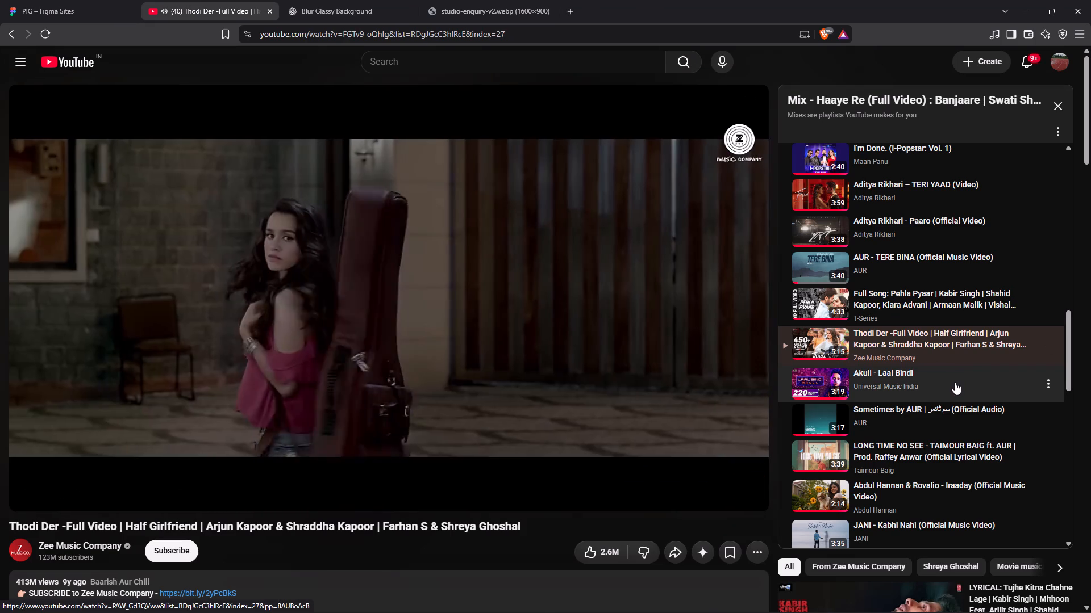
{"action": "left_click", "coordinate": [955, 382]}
Switch back to Figma Sites, test the HOME link in the /new-one preview and close the preview.
{"action": "left_click", "coordinate": [34, 0]}
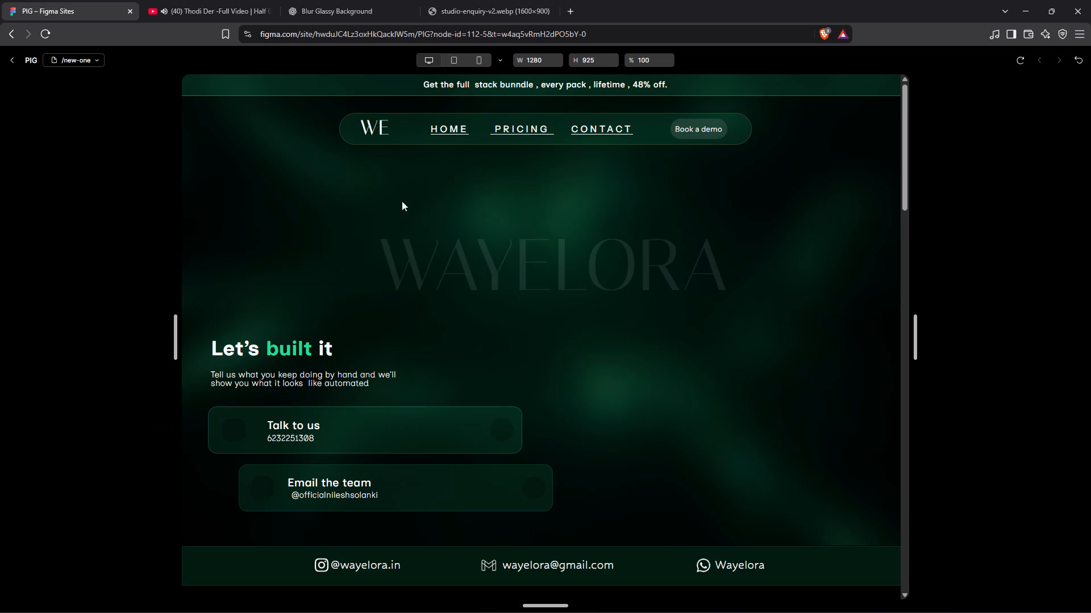
{"action": "left_click", "coordinate": [447, 129]}
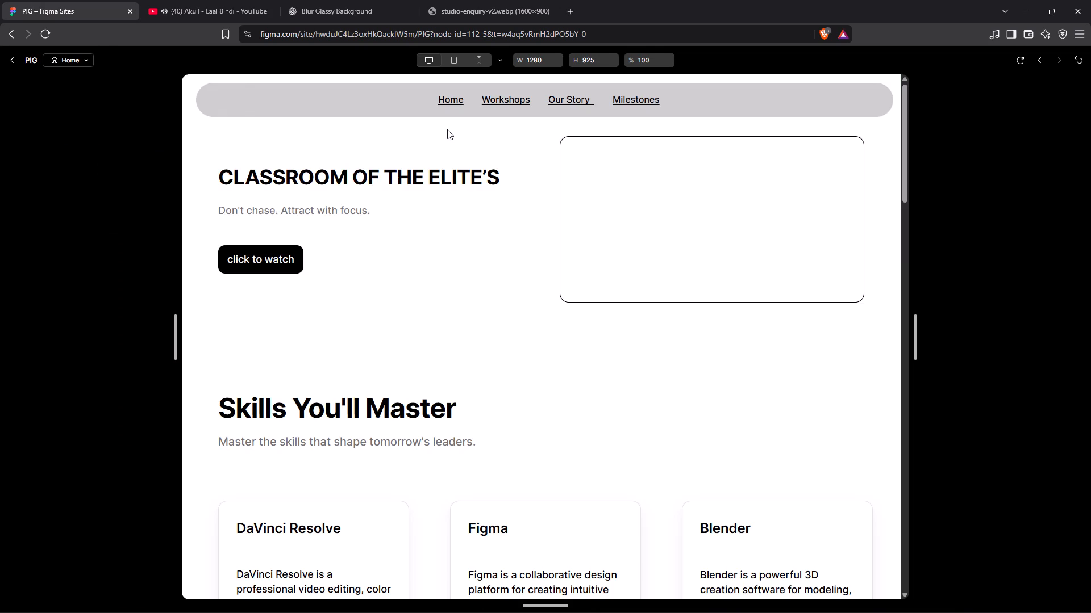
{"action": "left_click", "coordinate": [15, 60]}
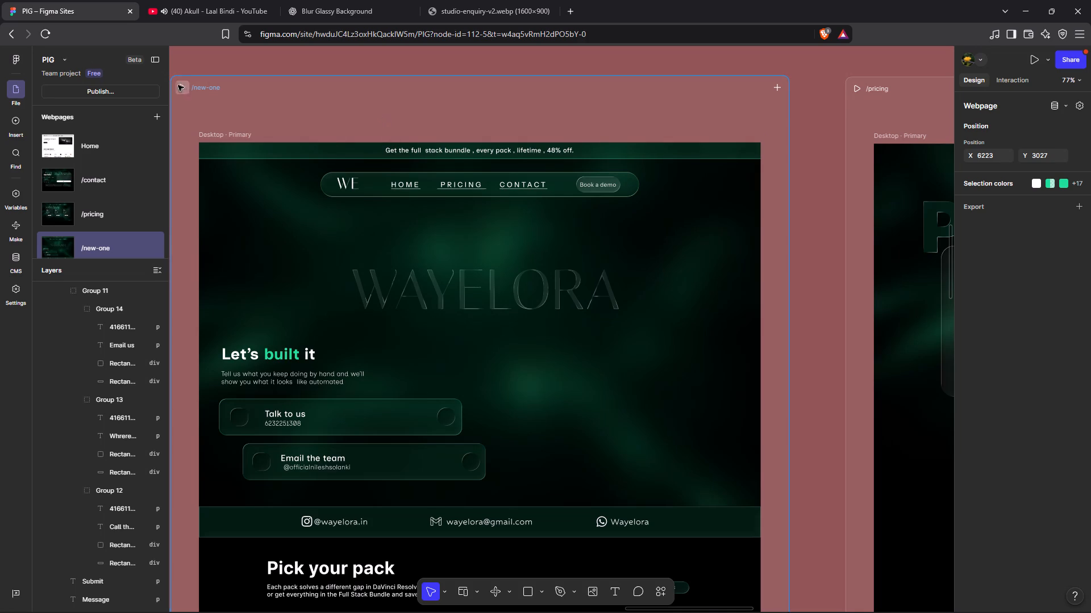
Preview /new-one again to test its PRICING link and the pricing page's HOME item, and exit the preview.
{"action": "left_click", "coordinate": [182, 89]}
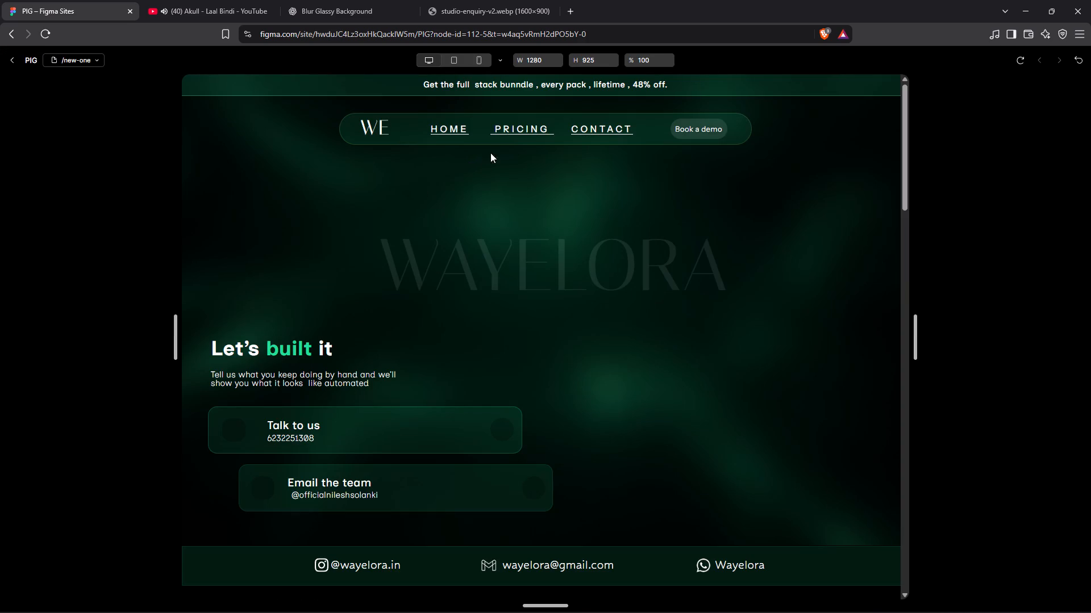
{"action": "left_click", "coordinate": [534, 131]}
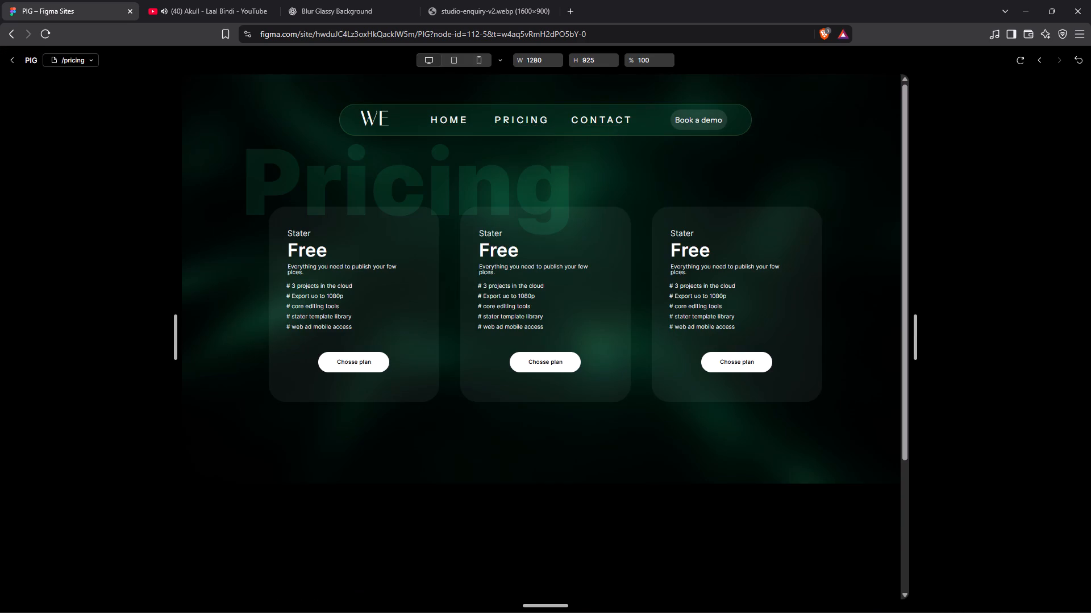
{"action": "left_click", "coordinate": [440, 118]}
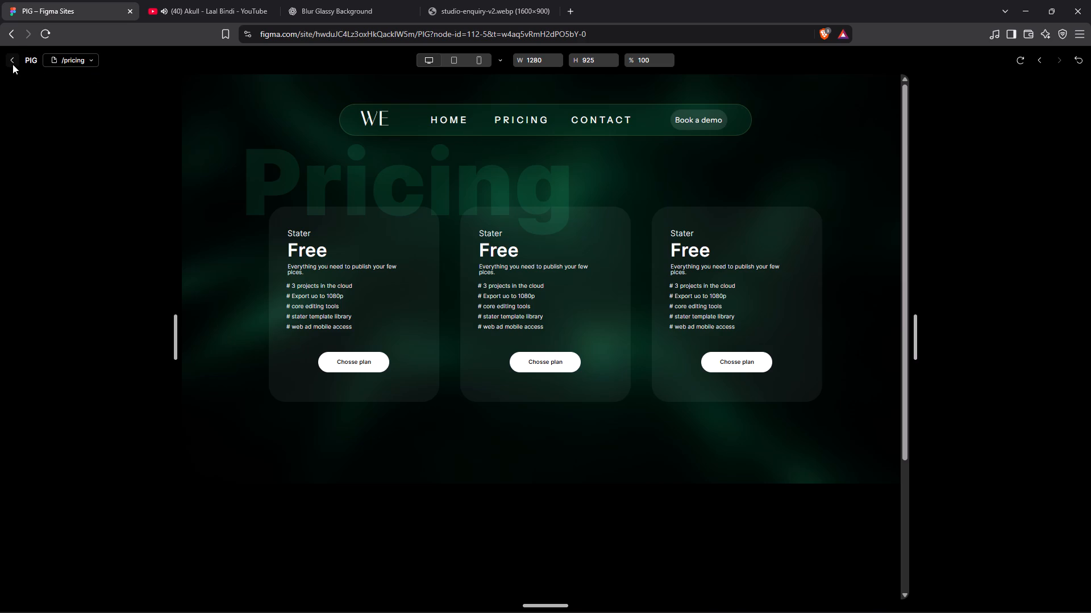
{"action": "left_click", "coordinate": [13, 64]}
Retarget the HOME text link in the /new-one navigation bar to the /new-one page.
{"action": "triple_click", "coordinate": [415, 191]}
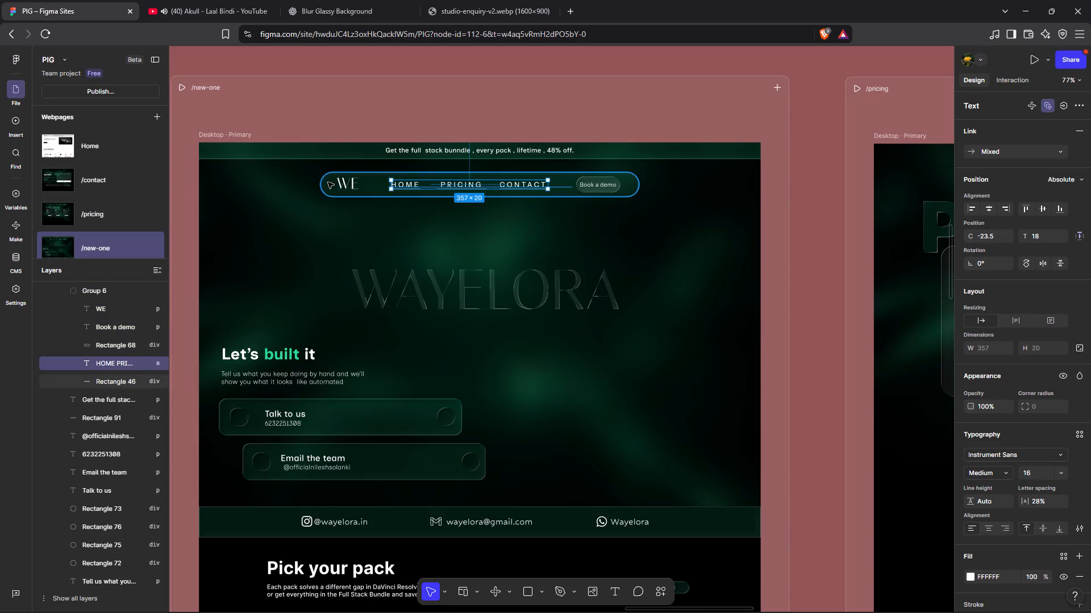
{"action": "double_click", "coordinate": [422, 186]}
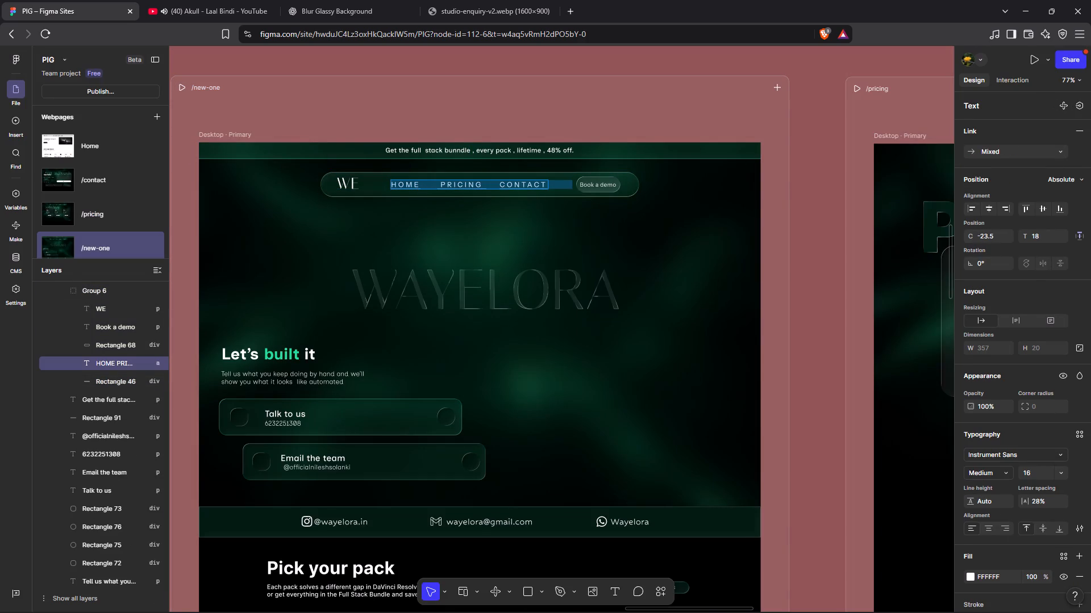
{"action": "left_click_drag", "start_coordinate": [422, 186], "coordinate": [389, 184]}
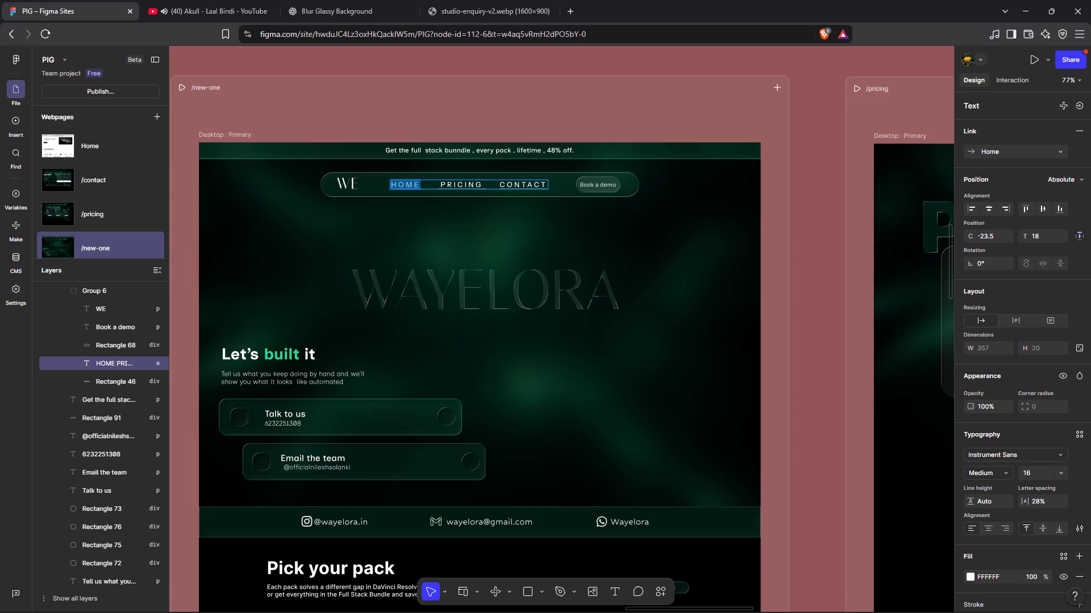
{"action": "left_click", "coordinate": [1063, 149]}
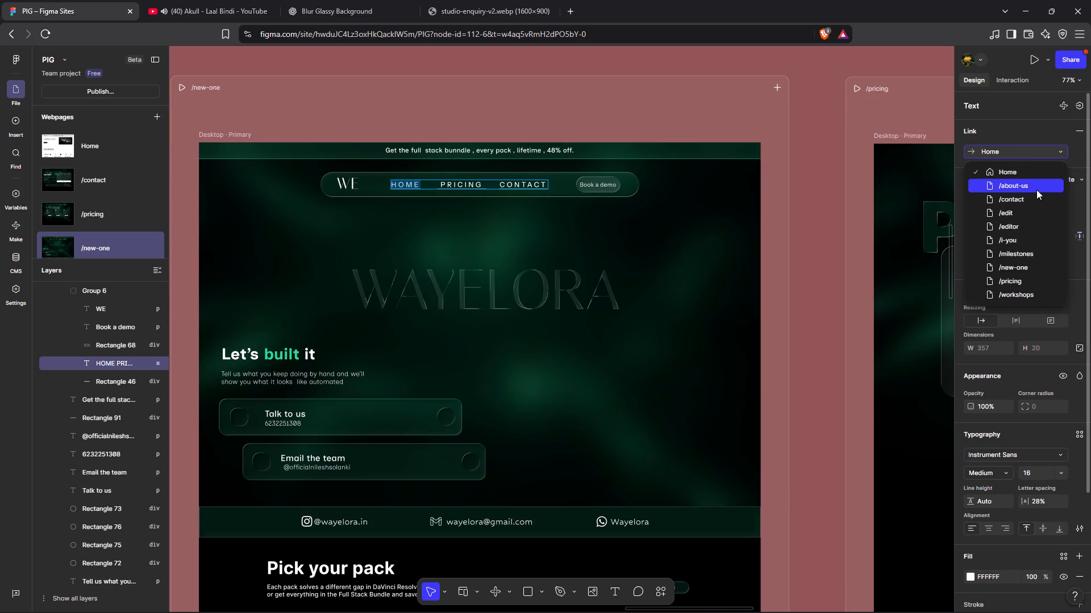
{"action": "left_click", "coordinate": [1032, 271]}
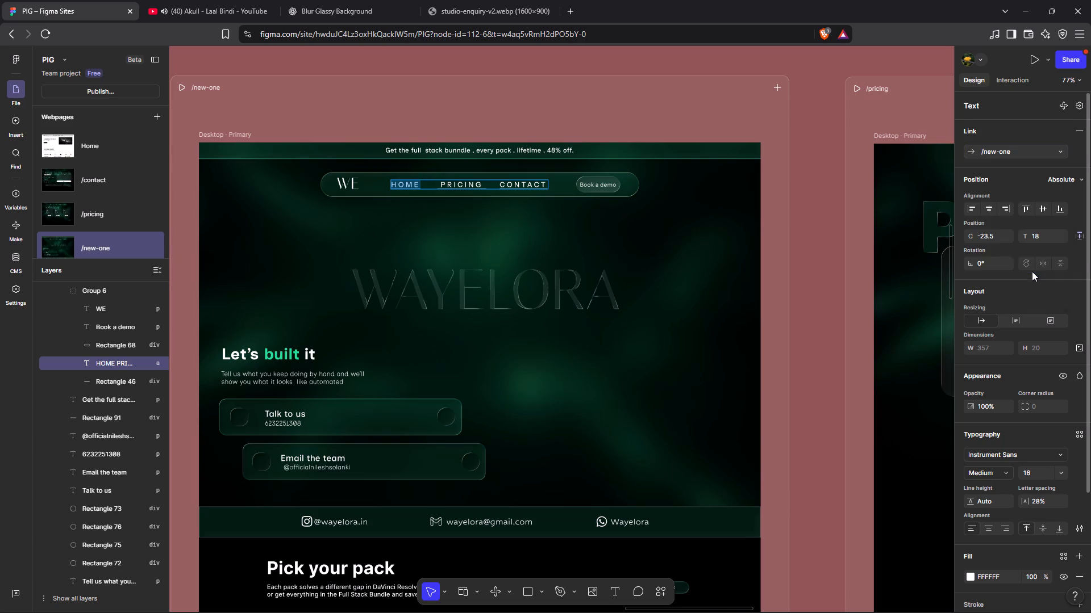
Delete one space character after PRICING in the /new-one navigation text and deselect it.
{"action": "left_click", "coordinate": [480, 180]}
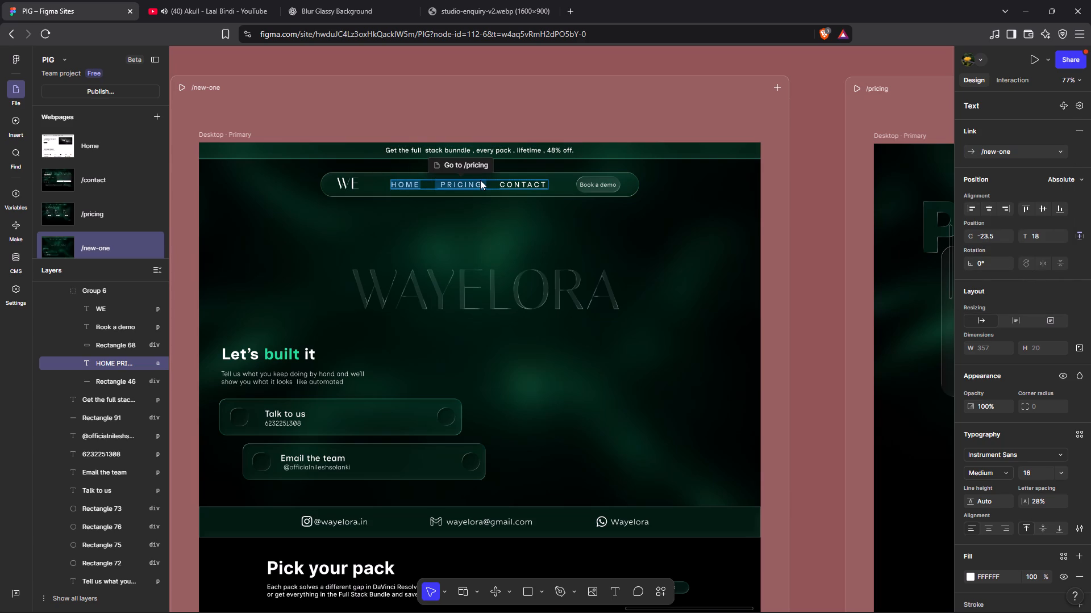
{"action": "left_click", "coordinate": [482, 183]}
{"action": "left_click_drag", "start_coordinate": [481, 183], "coordinate": [489, 185]}
{"action": "left_click", "coordinate": [484, 185]}
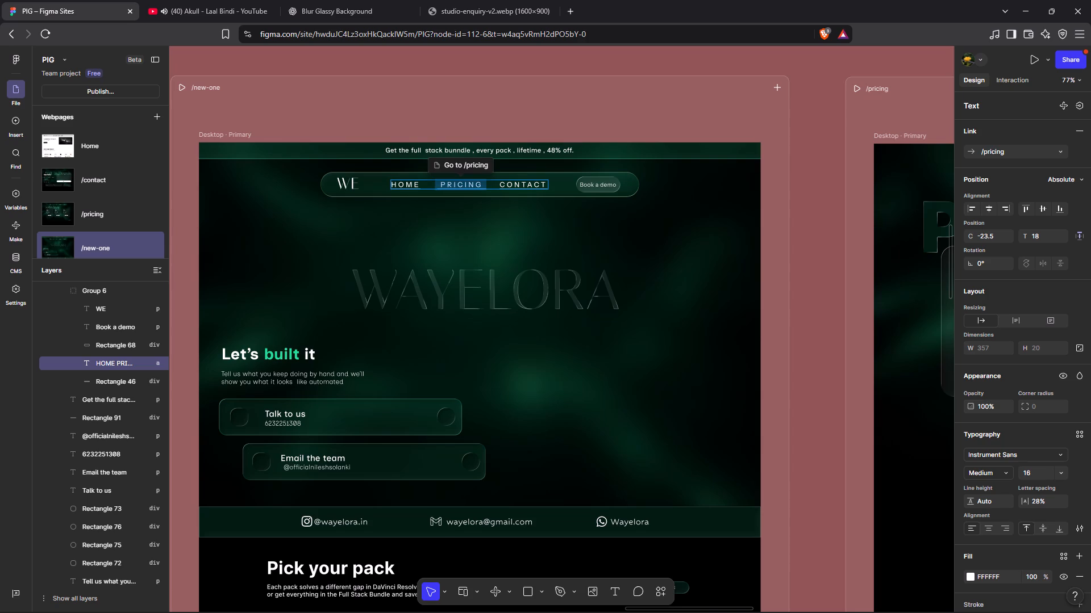
{"action": "left_click", "coordinate": [484, 185]}
{"action": "key", "text": "Right"}
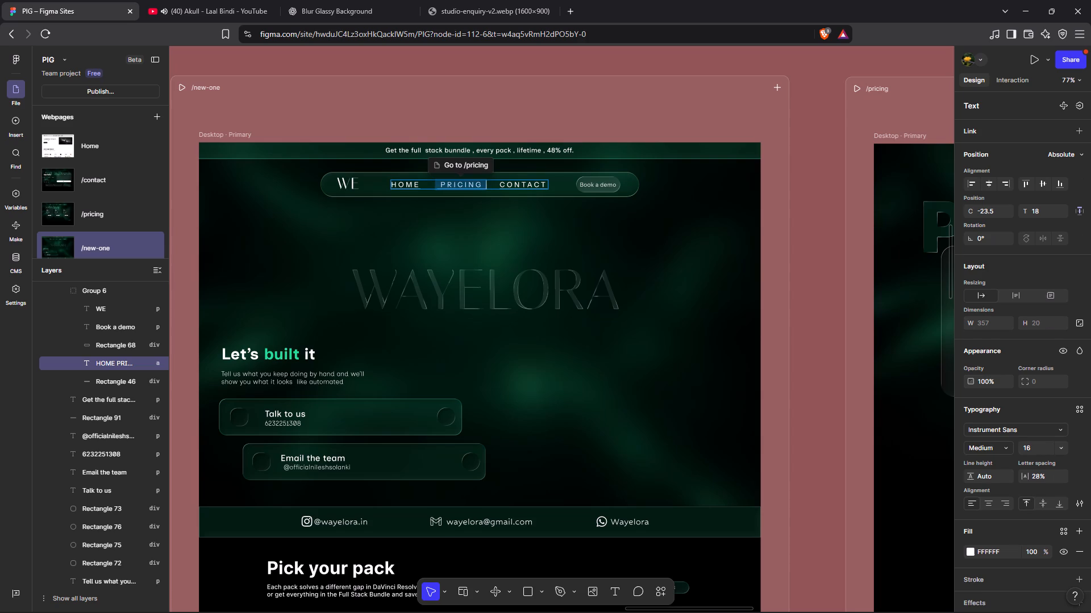
{"action": "key", "text": "BackSpace"}
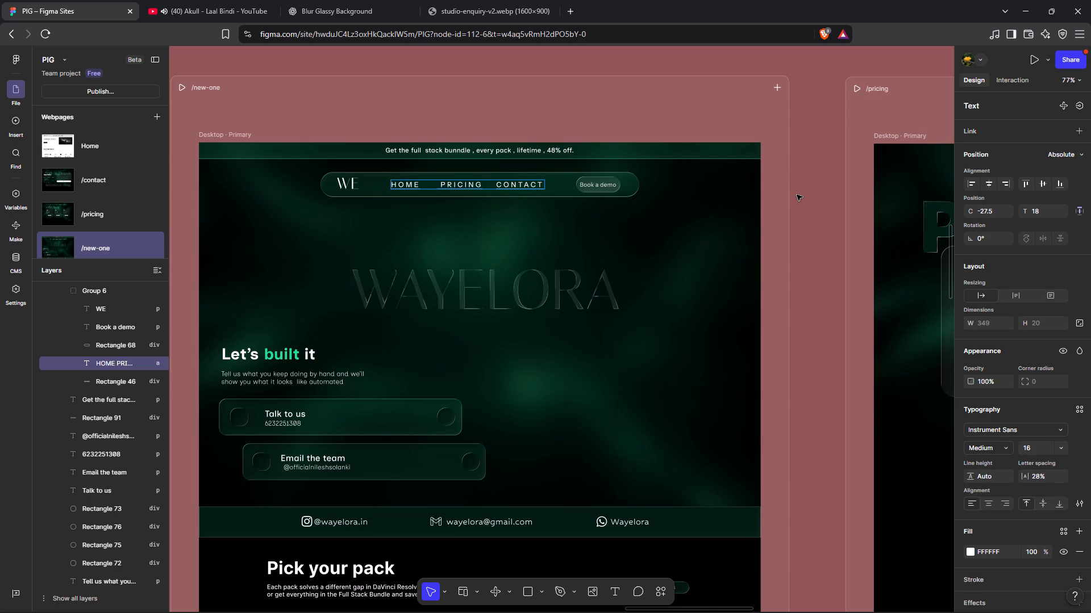
{"action": "left_click", "coordinate": [797, 195]}
{"action": "left_click", "coordinate": [797, 195]}
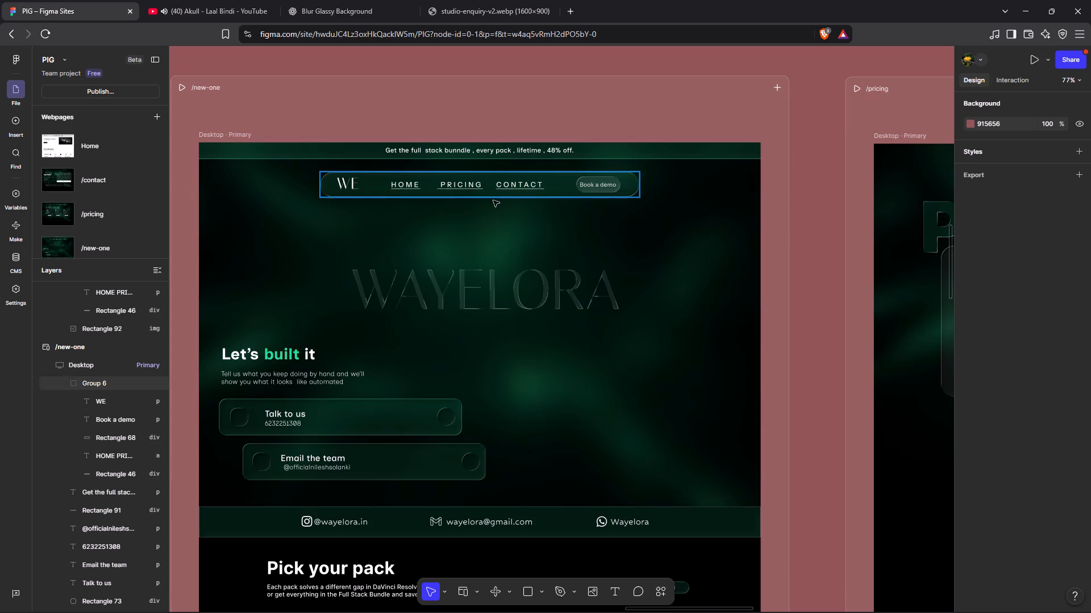
Preview /new-one, test its HOME link, look through the page, test the PRICING link and exit the preview.
{"action": "left_click", "coordinate": [183, 89]}
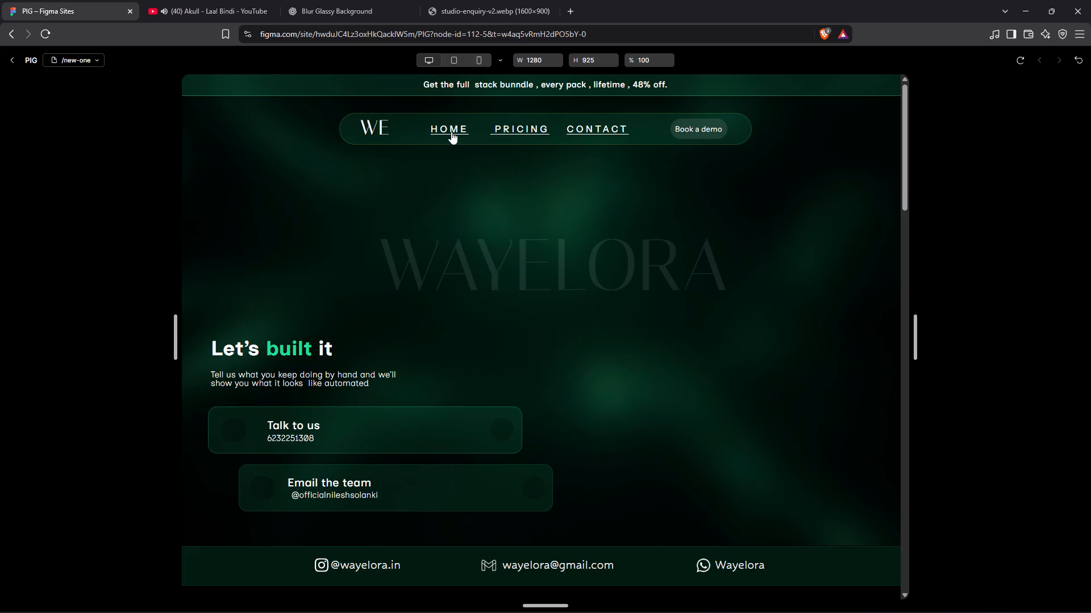
{"action": "left_click", "coordinate": [450, 130]}
{"action": "scroll", "coordinate": [479, 254], "scroll_direction": "down", "scroll_amount": 9}
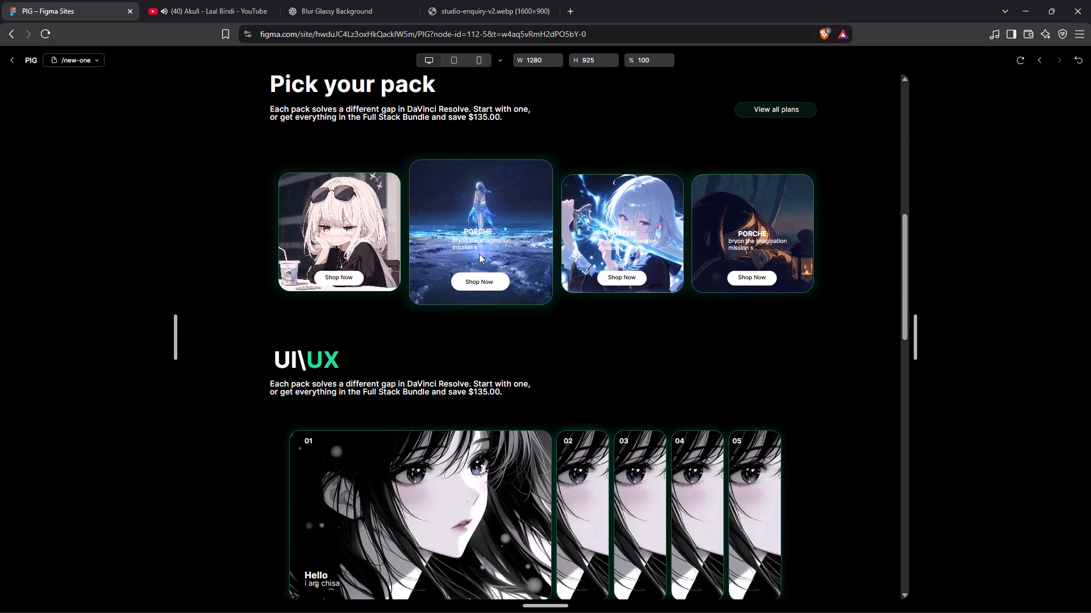
{"action": "scroll", "coordinate": [479, 254], "scroll_direction": "down", "scroll_amount": 14}
{"action": "scroll", "coordinate": [479, 254], "scroll_direction": "up", "scroll_amount": 9}
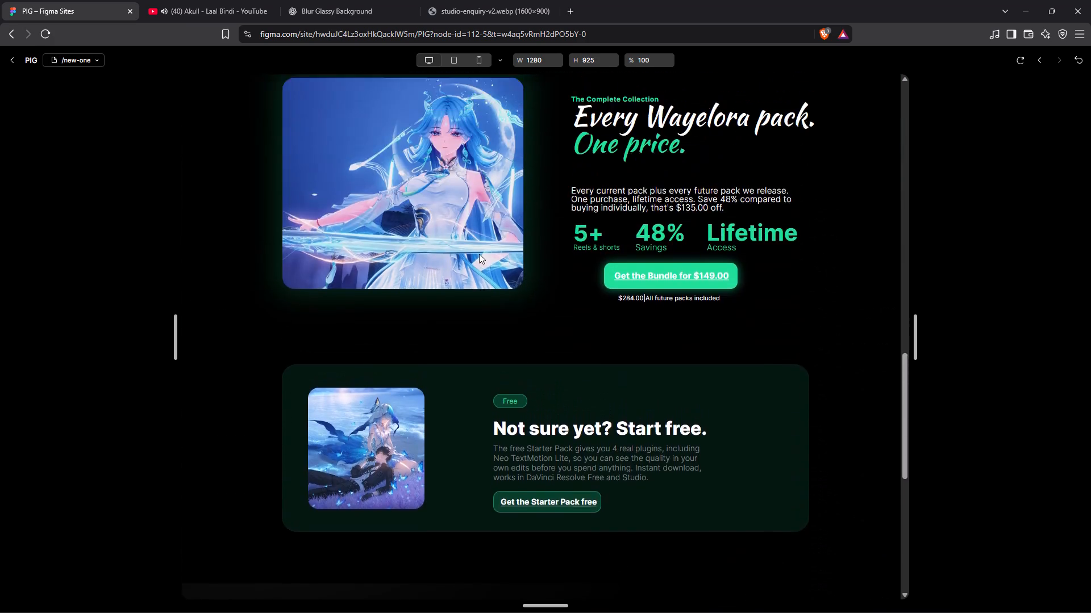
{"action": "scroll", "coordinate": [479, 254], "scroll_direction": "up", "scroll_amount": 10}
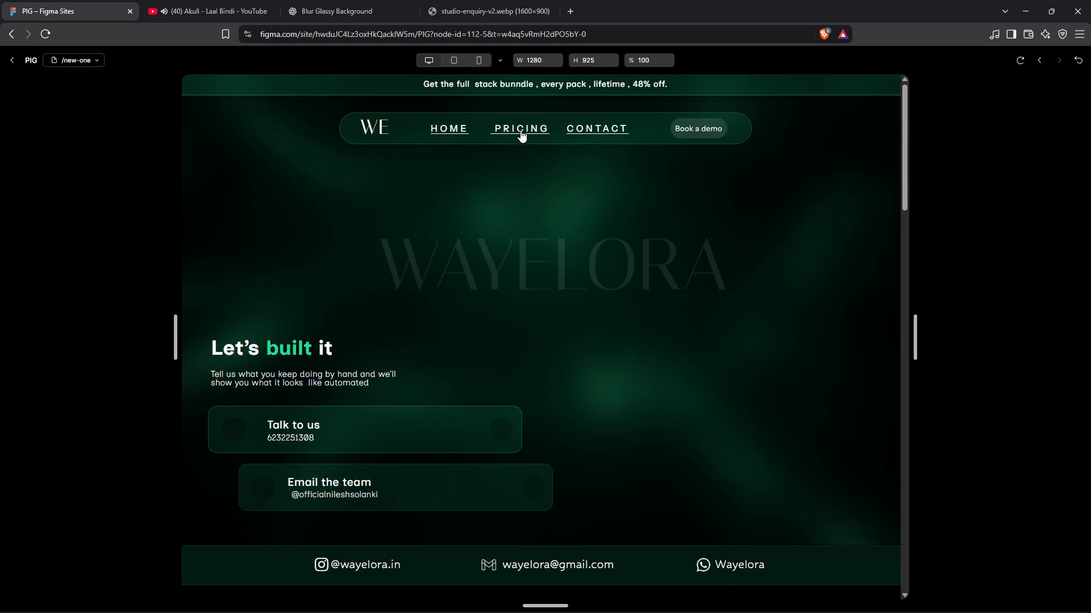
{"action": "left_click", "coordinate": [516, 124]}
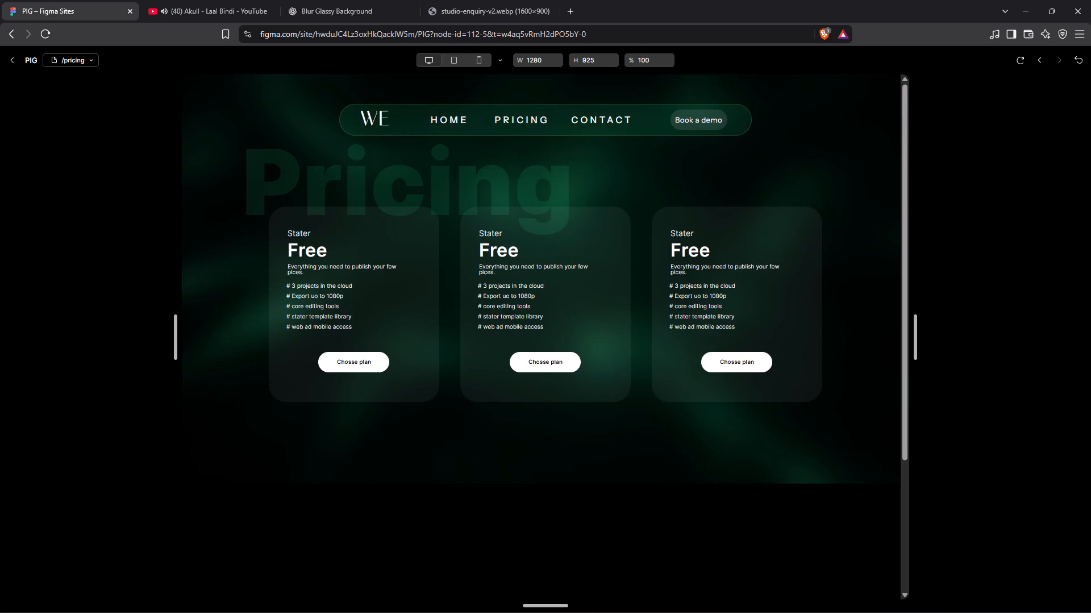
{"action": "left_click", "coordinate": [16, 66]}
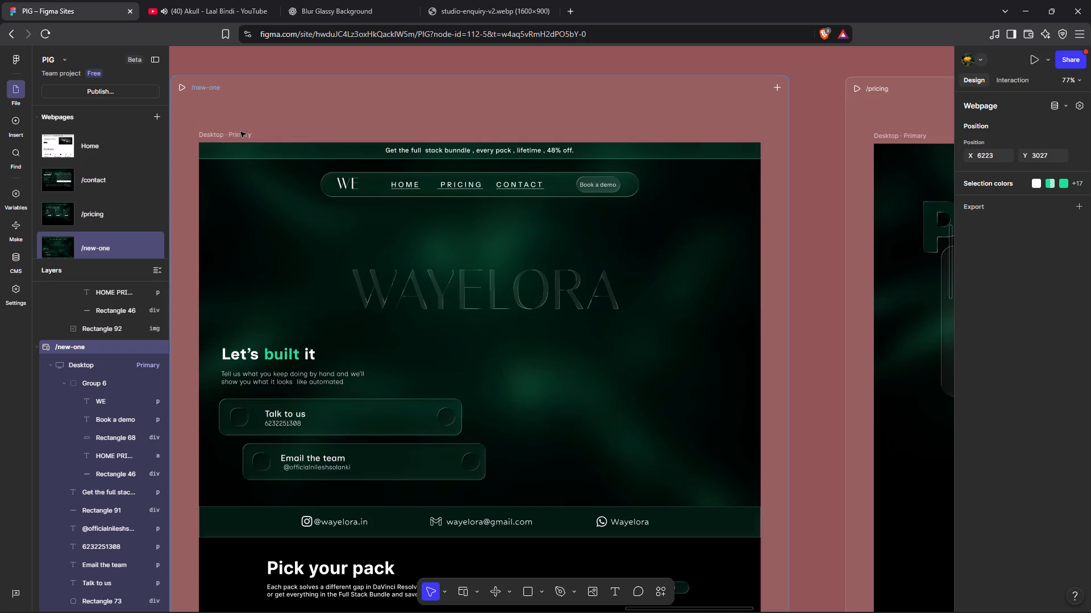
Delete the existing navigation bar from the /pricing page.
{"action": "scroll", "coordinate": [589, 198], "scroll_direction": "left", "scroll_amount": 2}
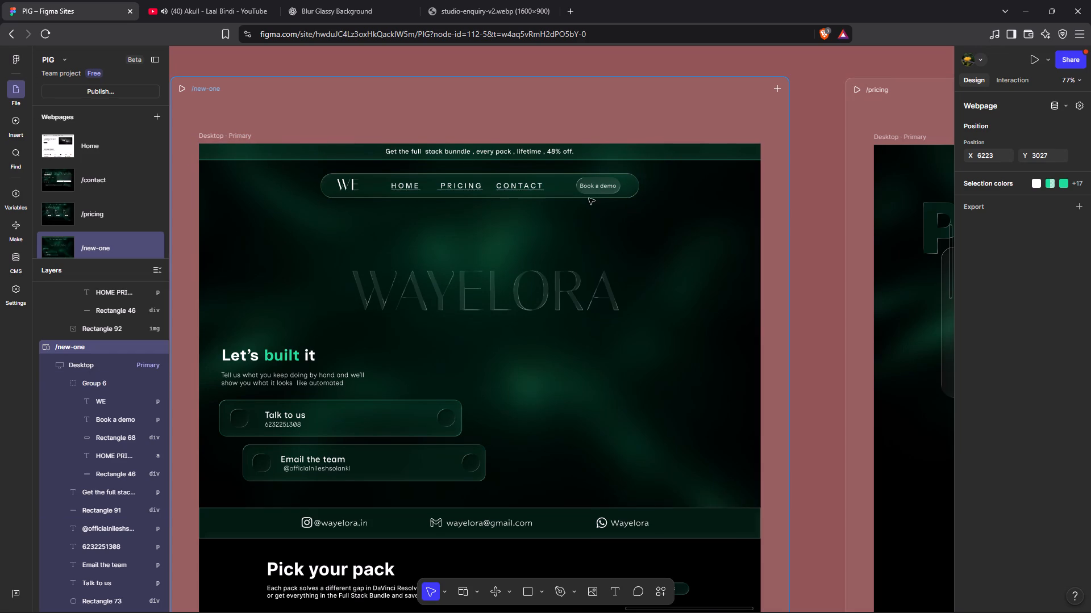
{"action": "scroll", "coordinate": [589, 198], "scroll_direction": "left", "scroll_amount": 18}
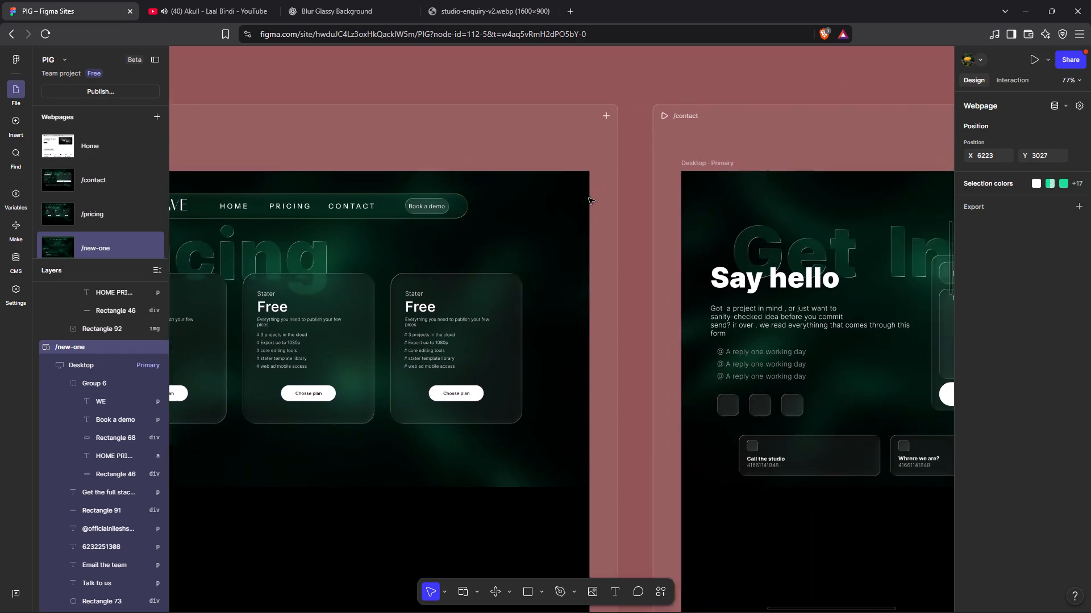
{"action": "scroll", "coordinate": [589, 198], "scroll_direction": "left", "scroll_amount": 3}
{"action": "scroll", "coordinate": [589, 198], "scroll_direction": "right", "scroll_amount": 1}
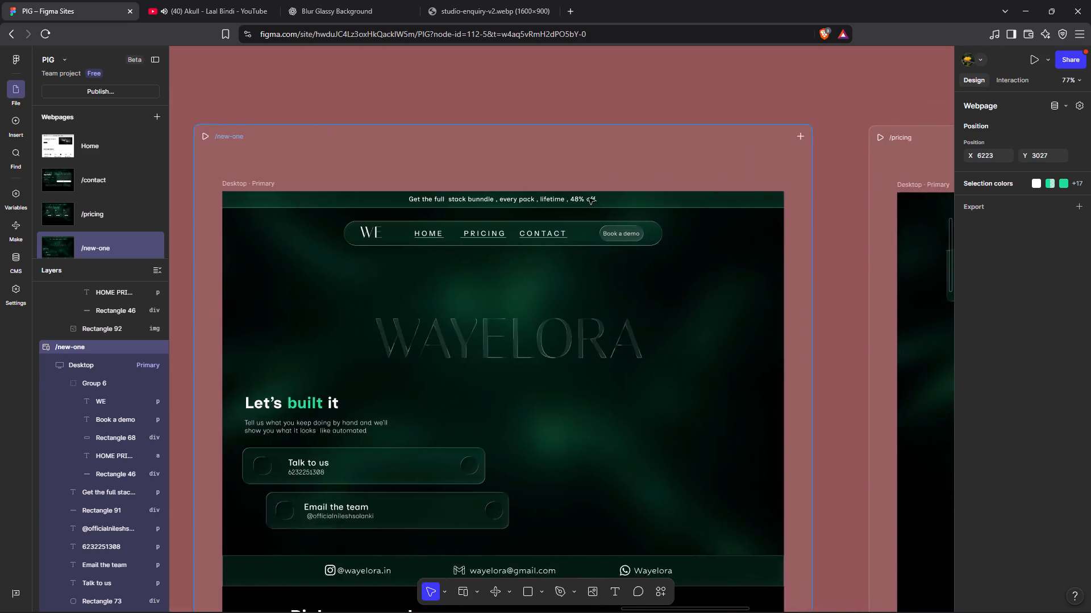
{"action": "scroll", "coordinate": [589, 198], "scroll_direction": "right", "scroll_amount": 2}
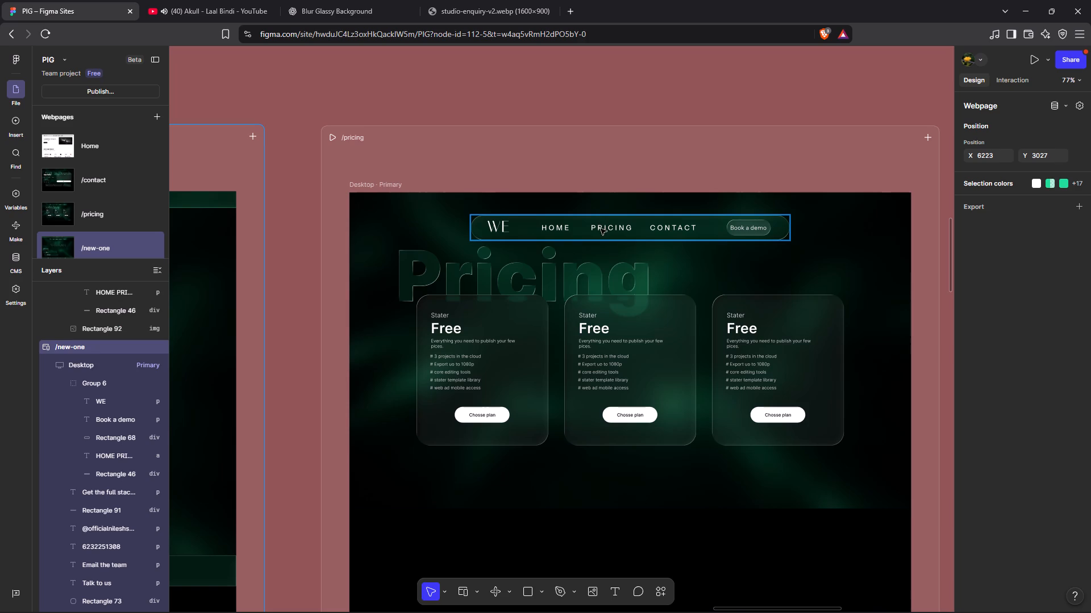
{"action": "left_click", "coordinate": [599, 229]}
{"action": "key", "text": "BackSpace"}
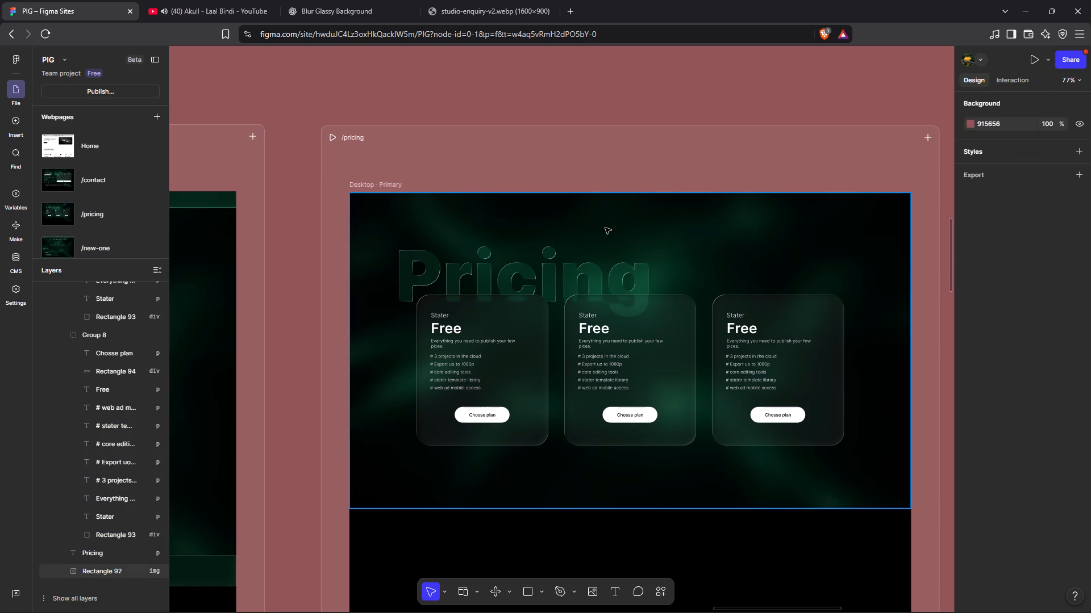
Duplicate the /new-one navigation bar and place the copy centred above the Pricing heading on /pricing, at about X 277, top 37.
{"action": "scroll", "coordinate": [605, 228], "scroll_direction": "right", "scroll_amount": 7}
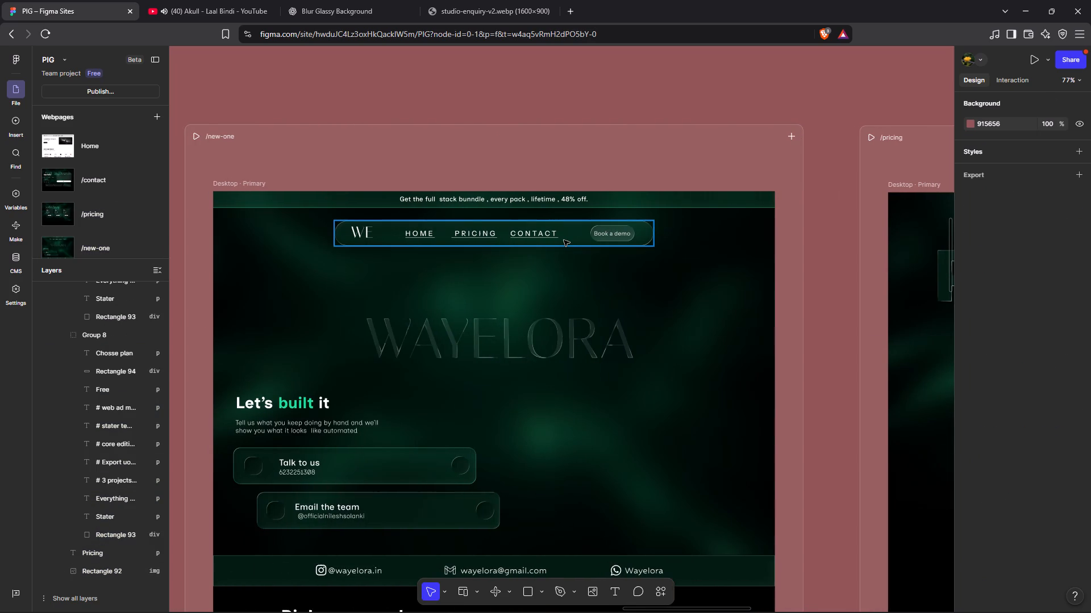
{"action": "left_click", "coordinate": [563, 240]}
{"action": "key", "text": "ctrl+d"}
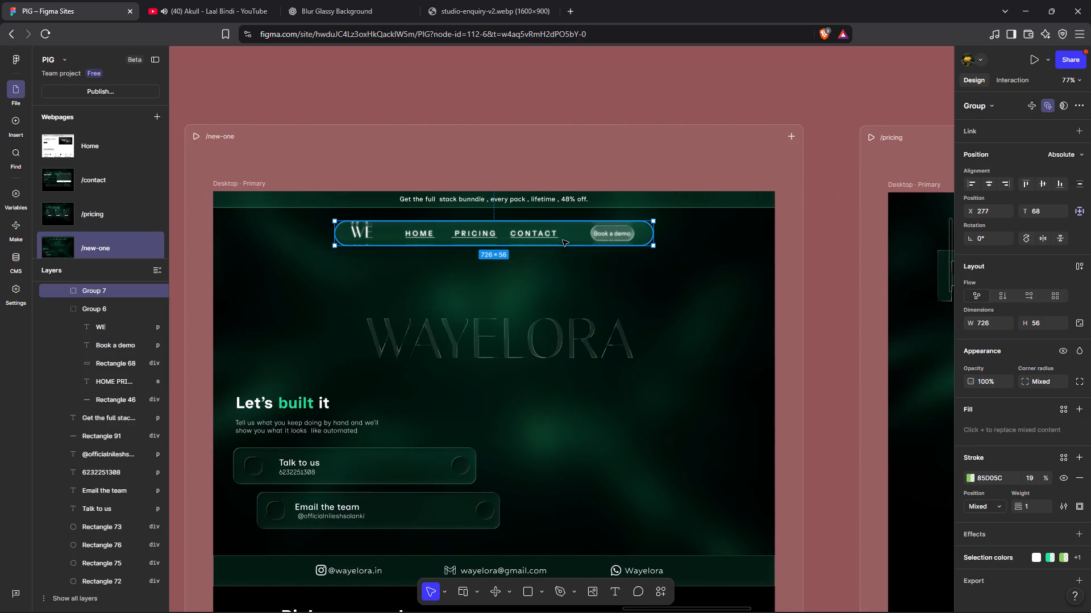
{"action": "scroll", "coordinate": [563, 240], "scroll_direction": "left", "scroll_amount": 2}
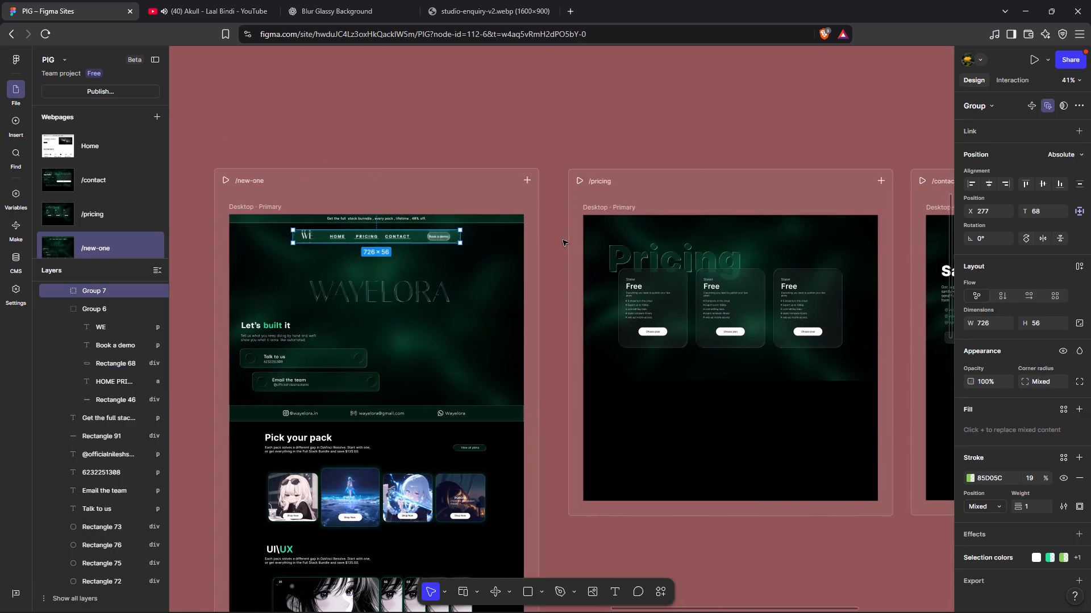
{"action": "scroll", "coordinate": [563, 240], "scroll_direction": "left", "scroll_amount": 2}
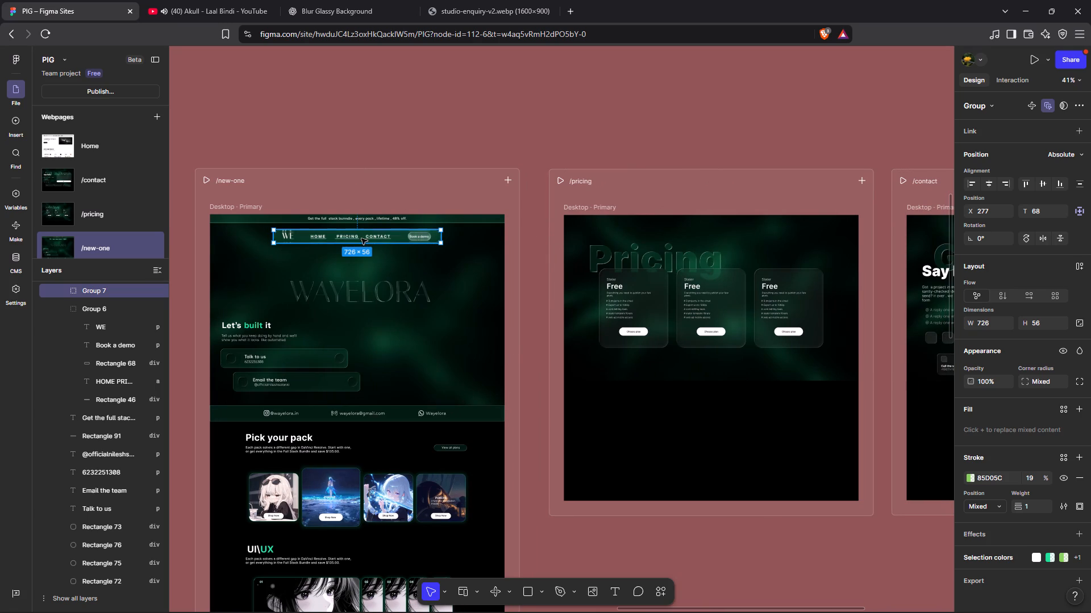
{"action": "key", "text": "v"}
{"action": "left_click_drag", "start_coordinate": [363, 242], "coordinate": [722, 236]}
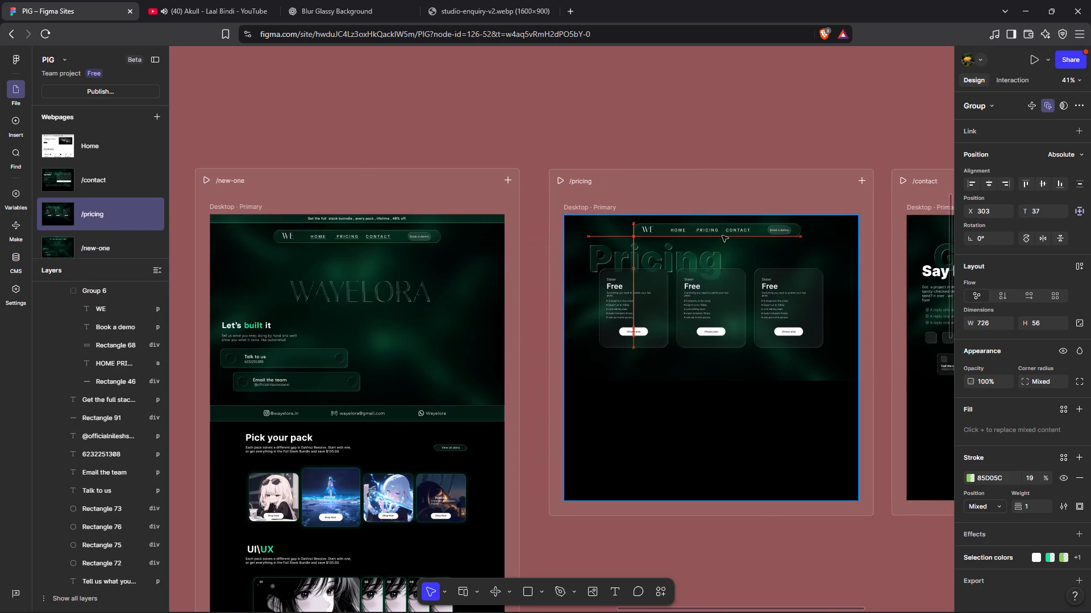
{"action": "left_click_drag", "start_coordinate": [722, 236], "coordinate": [715, 234]}
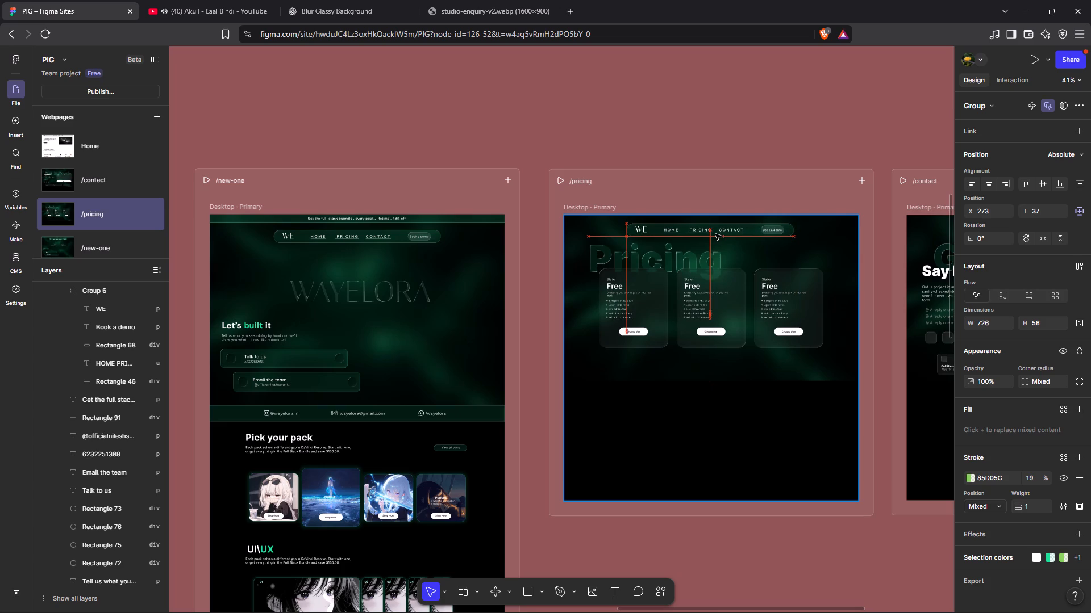
{"action": "left_click_drag", "start_coordinate": [715, 234], "coordinate": [717, 233]}
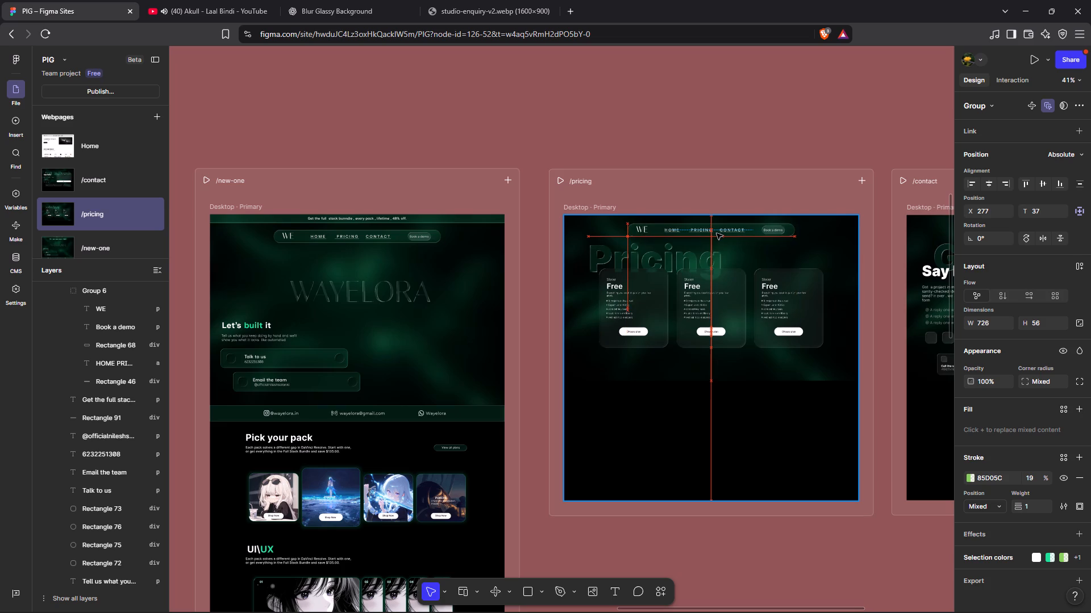
{"action": "left_click_drag", "start_coordinate": [717, 233], "coordinate": [715, 233]}
{"action": "left_click", "coordinate": [715, 233]}
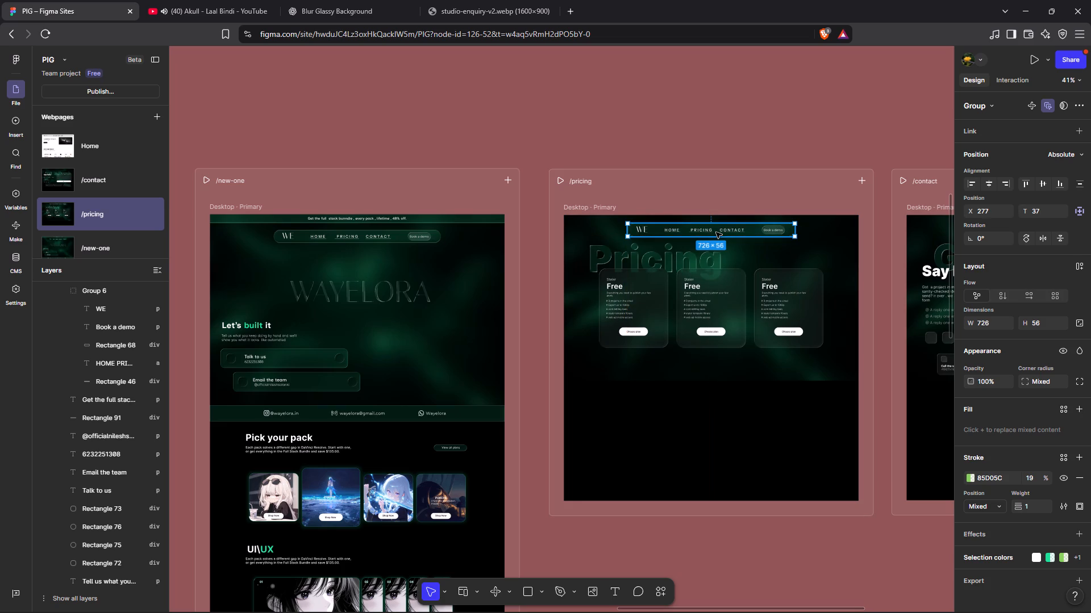
Duplicate the /pricing navigation bar and place the copy centred at the top of the /contact page, at about X 277, top 21.
{"action": "key", "text": "ctrl+d"}
{"action": "scroll", "coordinate": [716, 232], "scroll_direction": "left", "scroll_amount": 9}
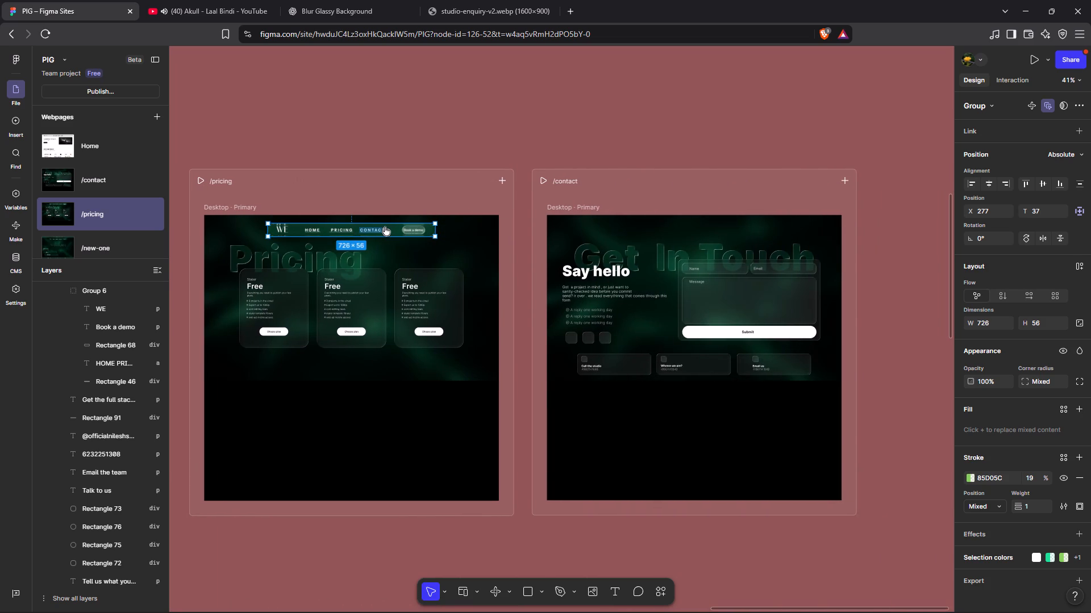
{"action": "left_click_drag", "start_coordinate": [392, 230], "coordinate": [731, 230]}
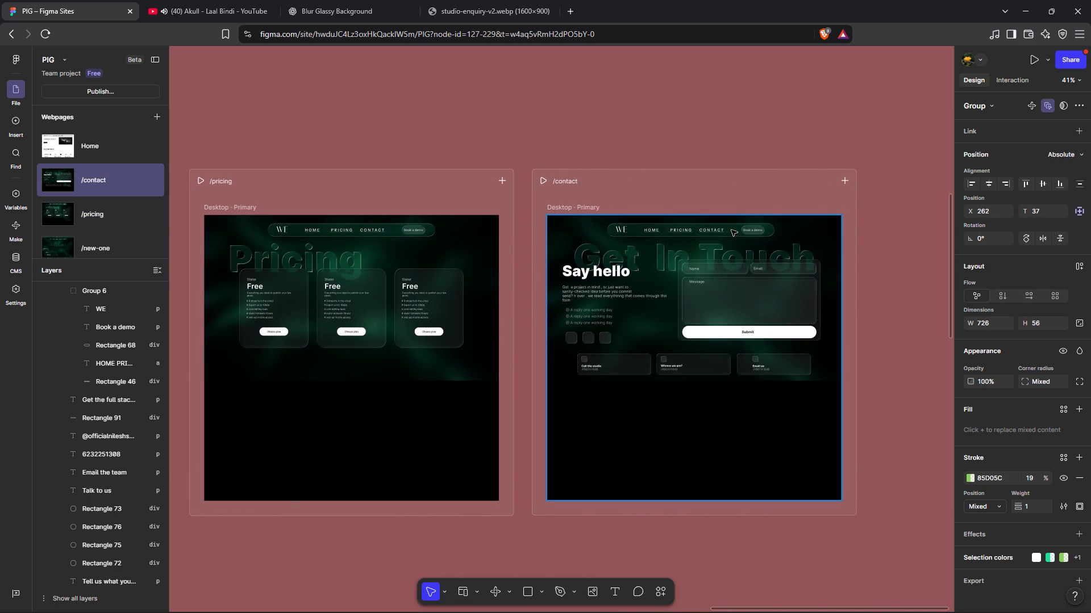
{"action": "left_click_drag", "start_coordinate": [731, 230], "coordinate": [734, 228]}
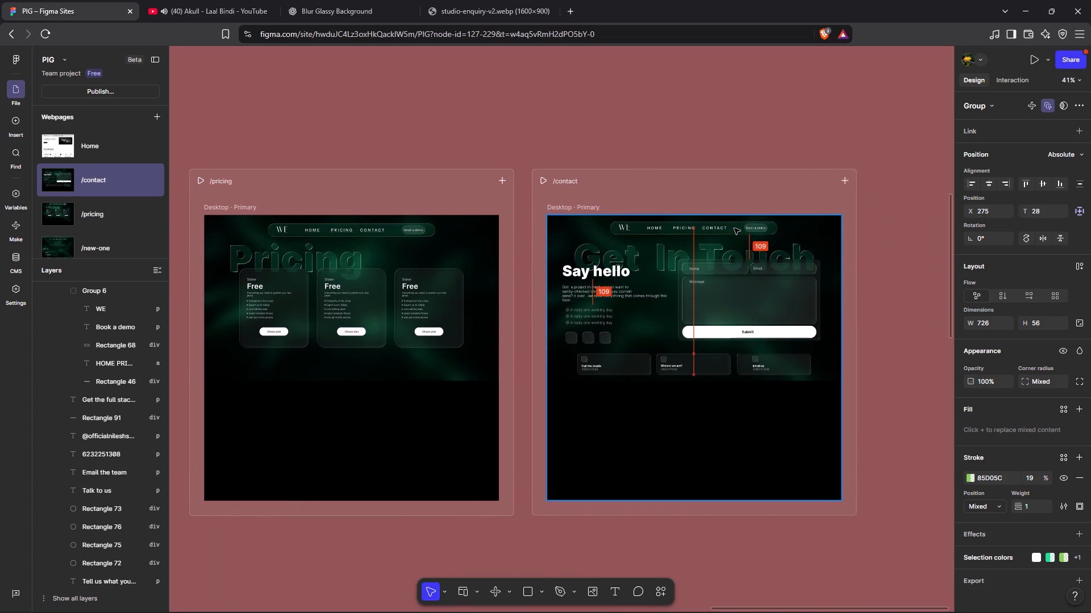
{"action": "left_click_drag", "start_coordinate": [734, 228], "coordinate": [735, 227]}
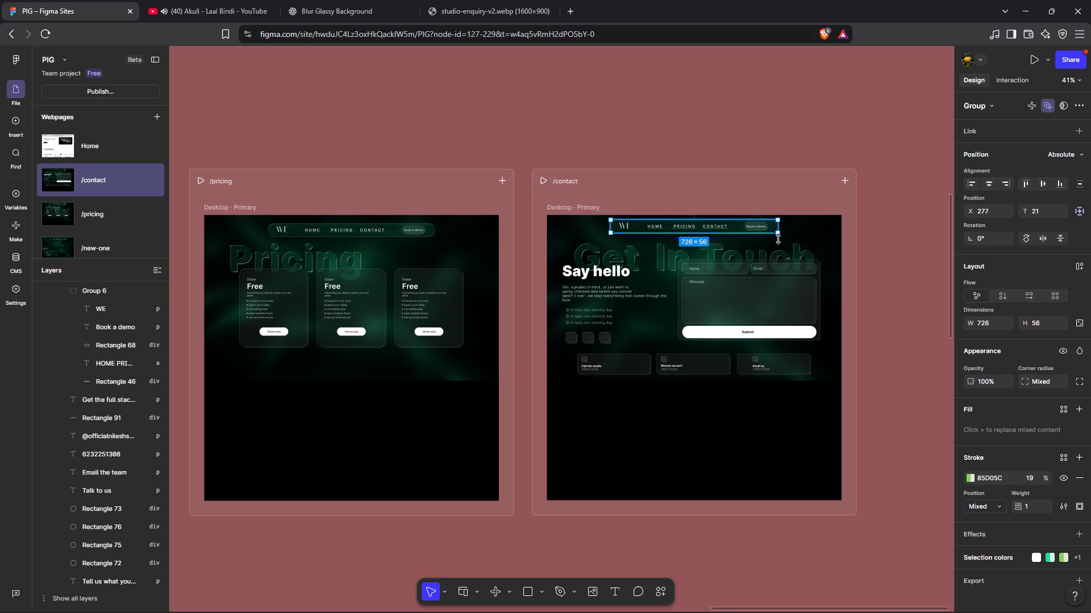
{"action": "left_click", "coordinate": [903, 255]}
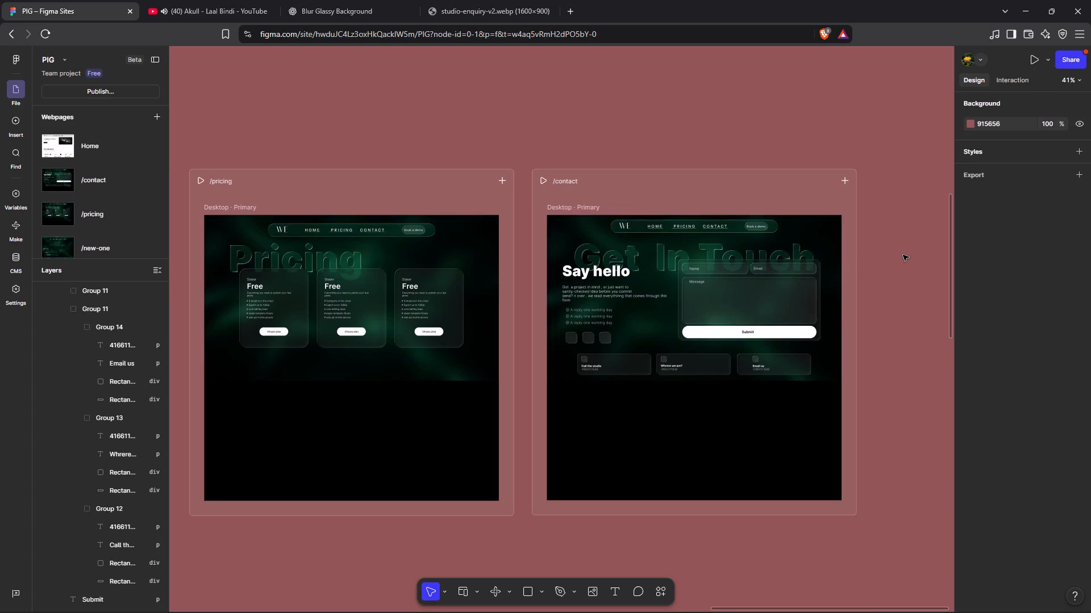
Move the /contact navigation bar slightly lower above the Get In Touch heading, to about X 275, top 31.
{"action": "left_click", "coordinate": [724, 225]}
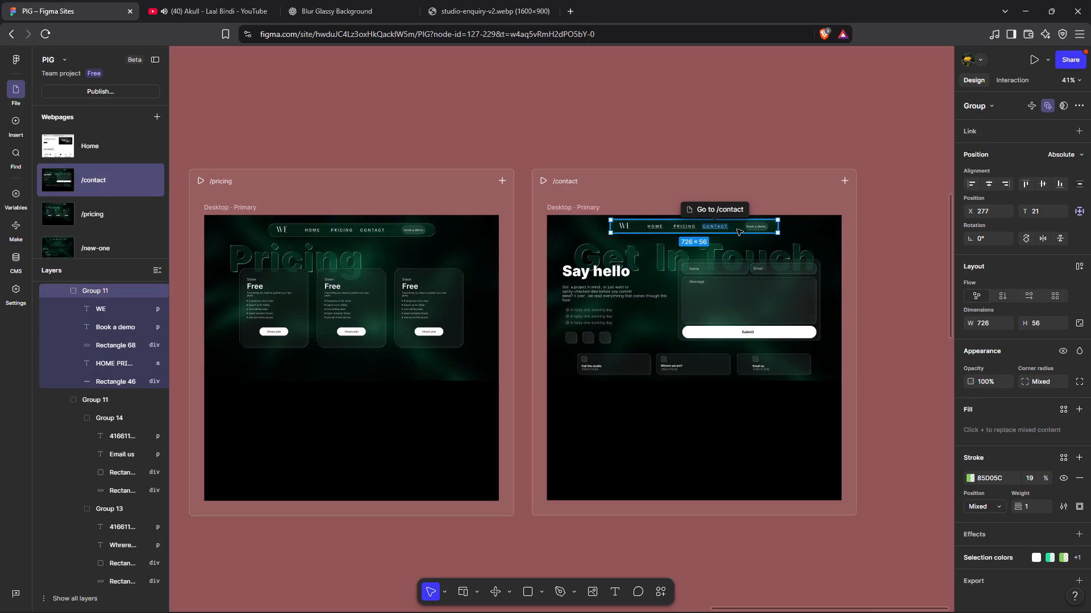
{"action": "left_click", "coordinate": [737, 229]}
{"action": "left_click", "coordinate": [738, 230]}
{"action": "left_click_drag", "start_coordinate": [738, 230], "coordinate": [932, 259]}
{"action": "left_click", "coordinate": [932, 259]}
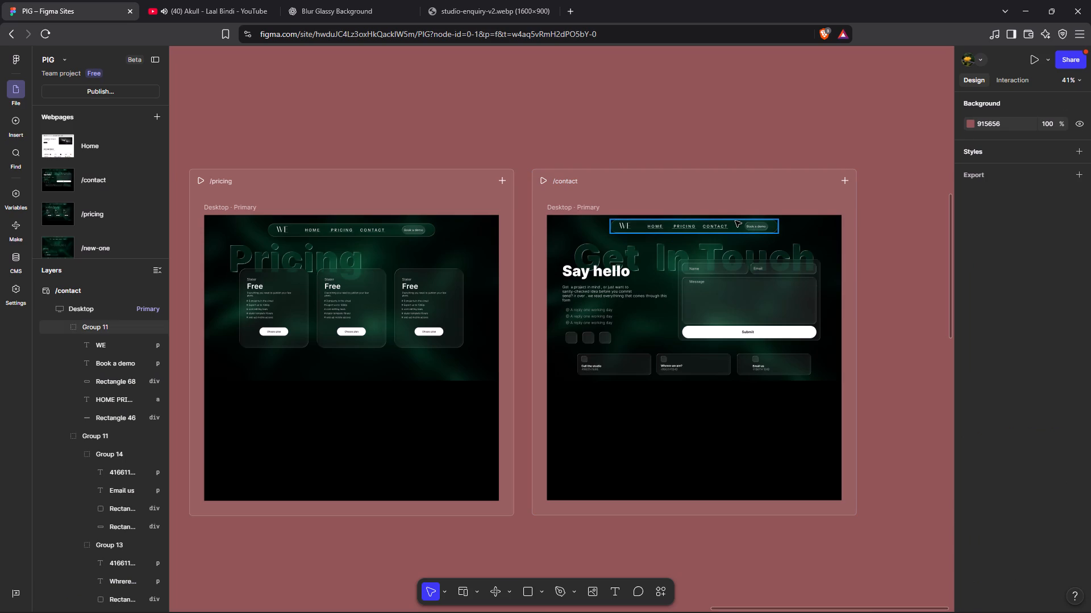
{"action": "left_click", "coordinate": [735, 221]}
{"action": "left_click", "coordinate": [734, 229]}
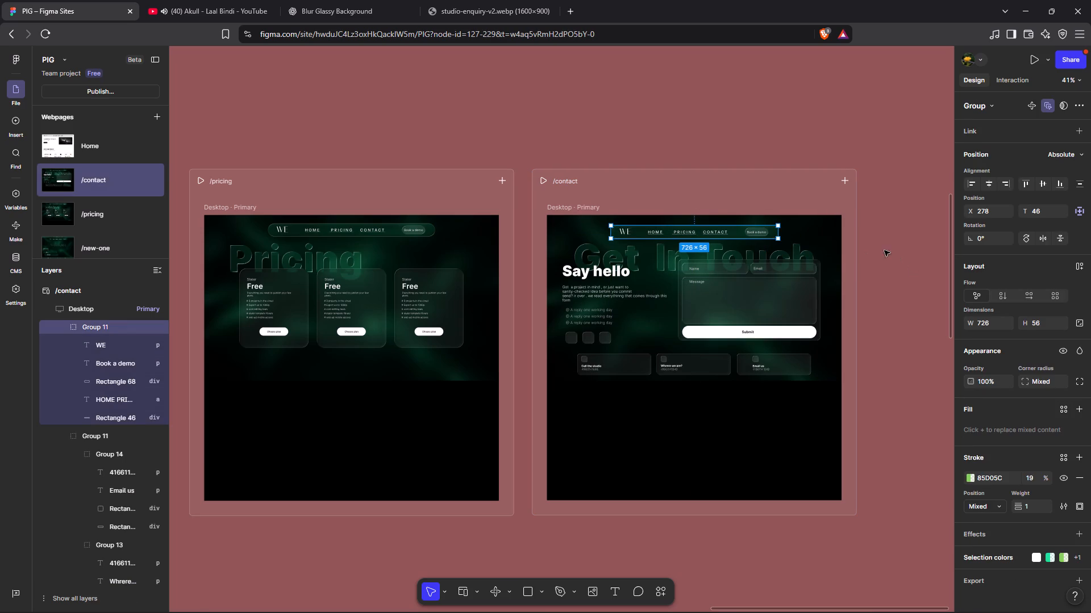
{"action": "left_click", "coordinate": [739, 233]}
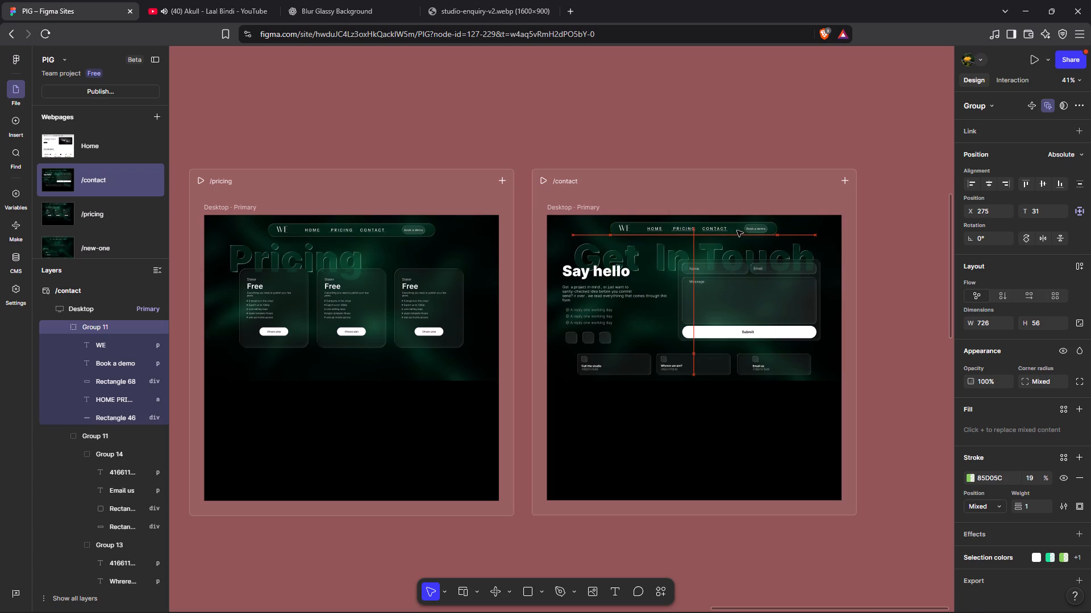
{"action": "left_click", "coordinate": [882, 250]}
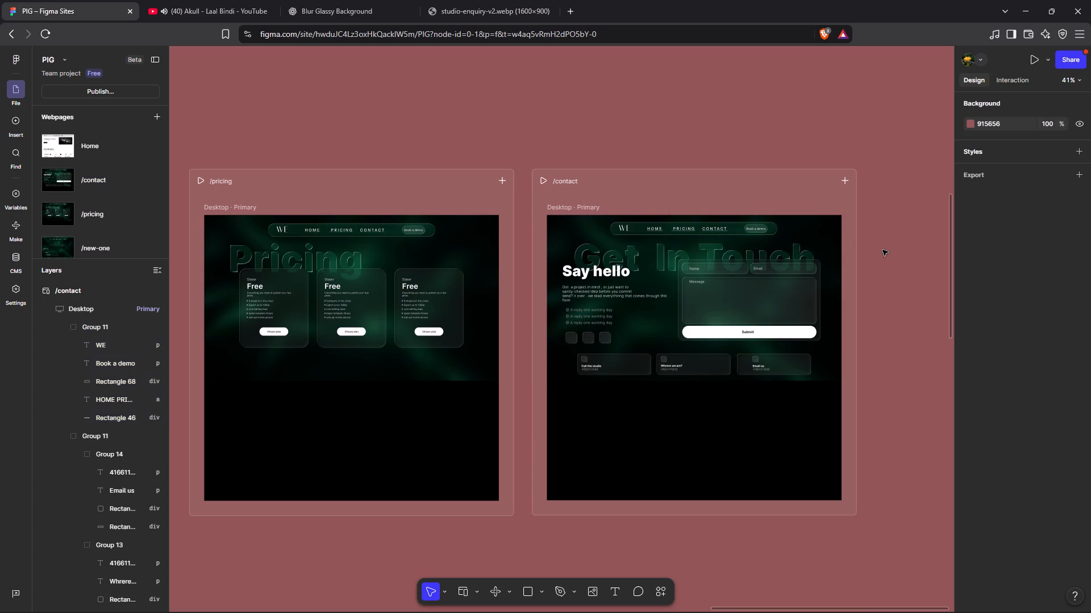
Preview the /new-one page and look through it from the hero section to the footer and back.
{"action": "scroll", "coordinate": [882, 250], "scroll_direction": "right", "scroll_amount": 6}
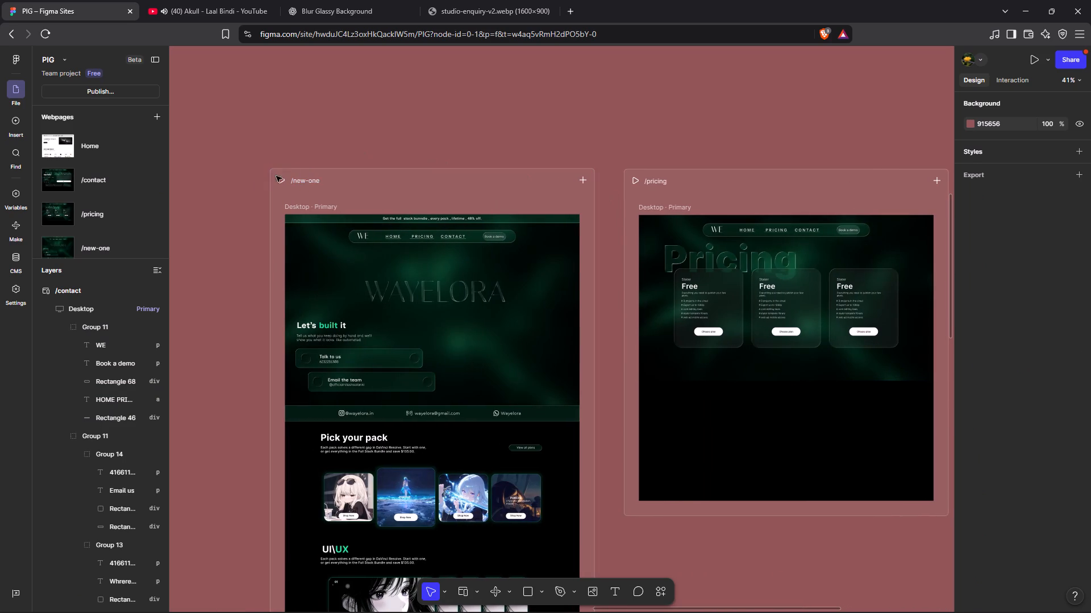
{"action": "left_click", "coordinate": [278, 182]}
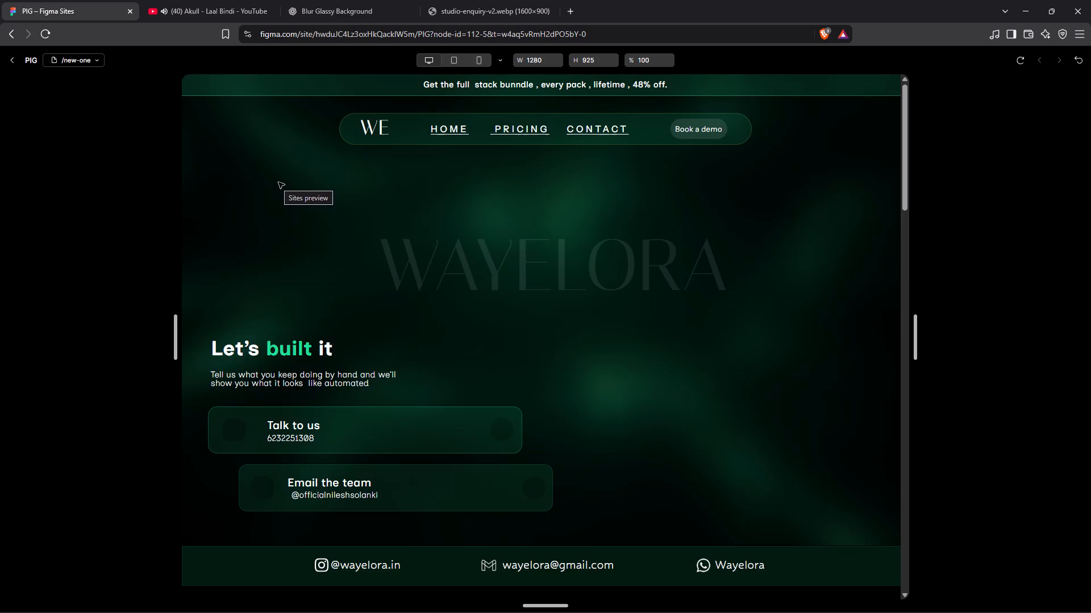
{"action": "scroll", "coordinate": [468, 317], "scroll_direction": "right", "scroll_amount": 1}
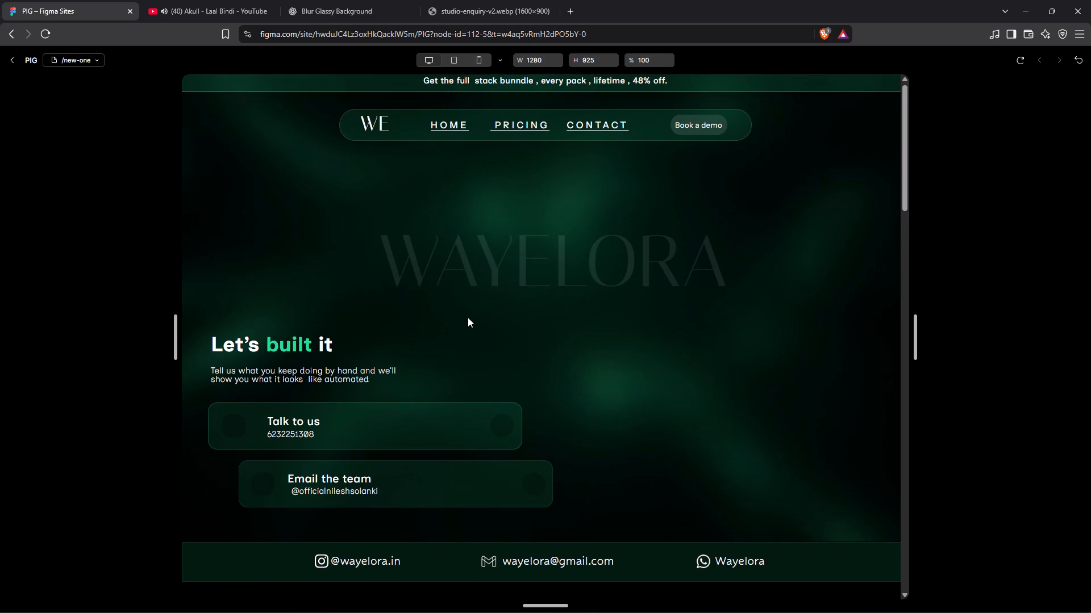
{"action": "scroll", "coordinate": [468, 317], "scroll_direction": "right", "scroll_amount": 1}
{"action": "scroll", "coordinate": [468, 317], "scroll_direction": "down", "scroll_amount": 13}
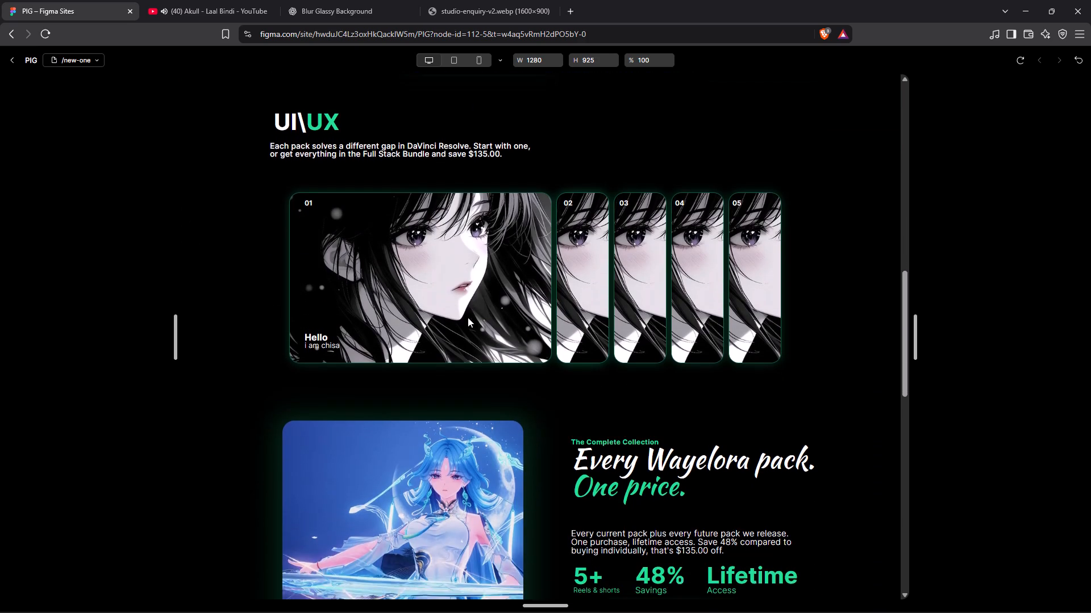
{"action": "scroll", "coordinate": [468, 317], "scroll_direction": "down", "scroll_amount": 10}
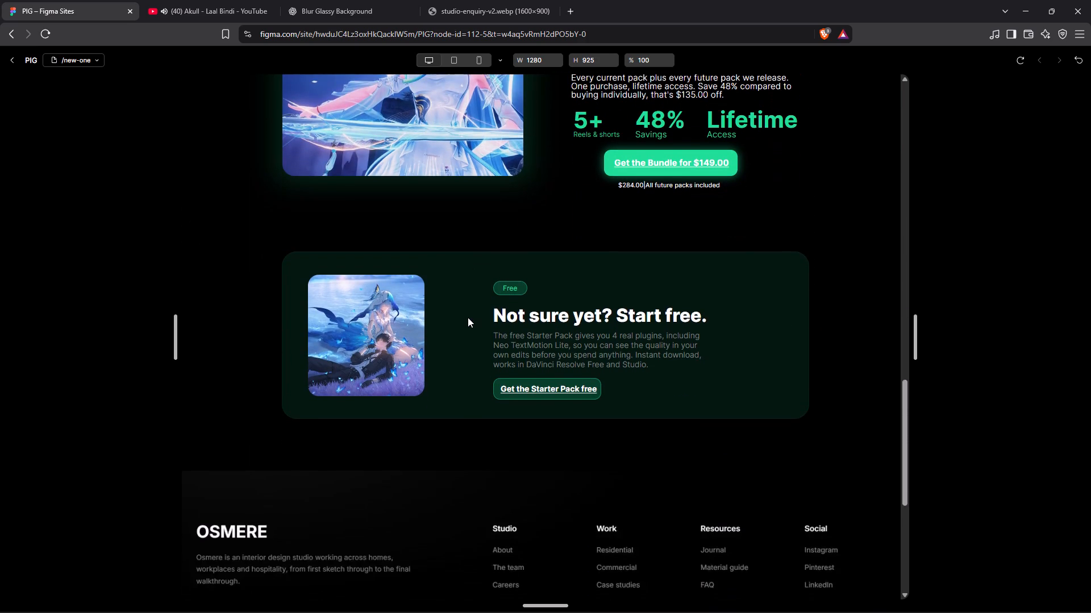
{"action": "scroll", "coordinate": [468, 317], "scroll_direction": "down", "scroll_amount": 5}
{"action": "scroll", "coordinate": [468, 317], "scroll_direction": "up", "scroll_amount": 8}
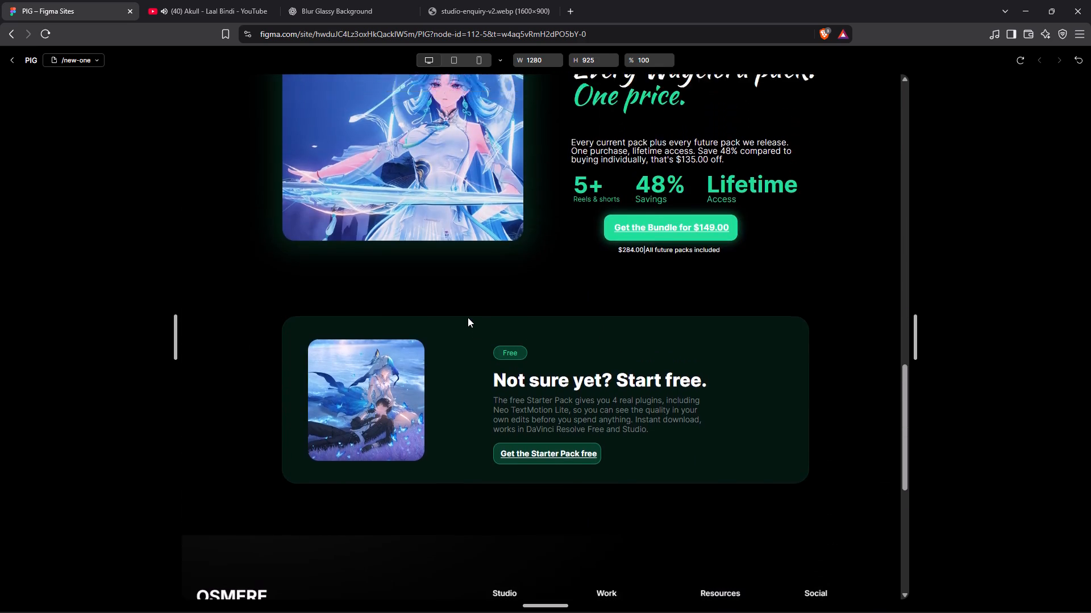
{"action": "scroll", "coordinate": [468, 317], "scroll_direction": "up", "scroll_amount": 10}
Test the PRICING link from /new-one and the CONTACT link from /pricing, checking the layout of both pages.
{"action": "left_click", "coordinate": [510, 129]}
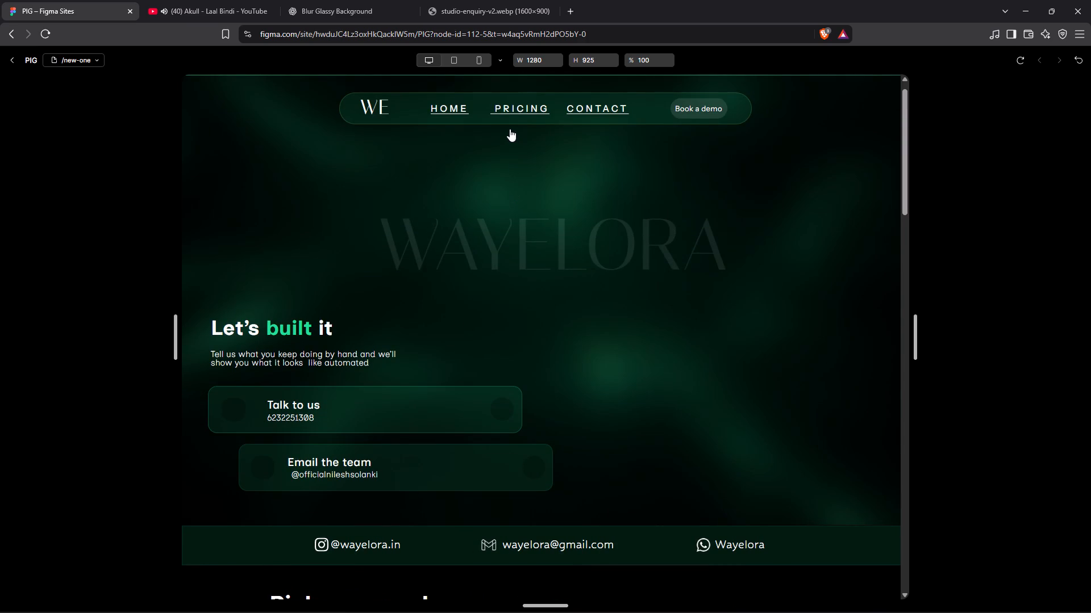
{"action": "scroll", "coordinate": [529, 331], "scroll_direction": "right", "scroll_amount": 1}
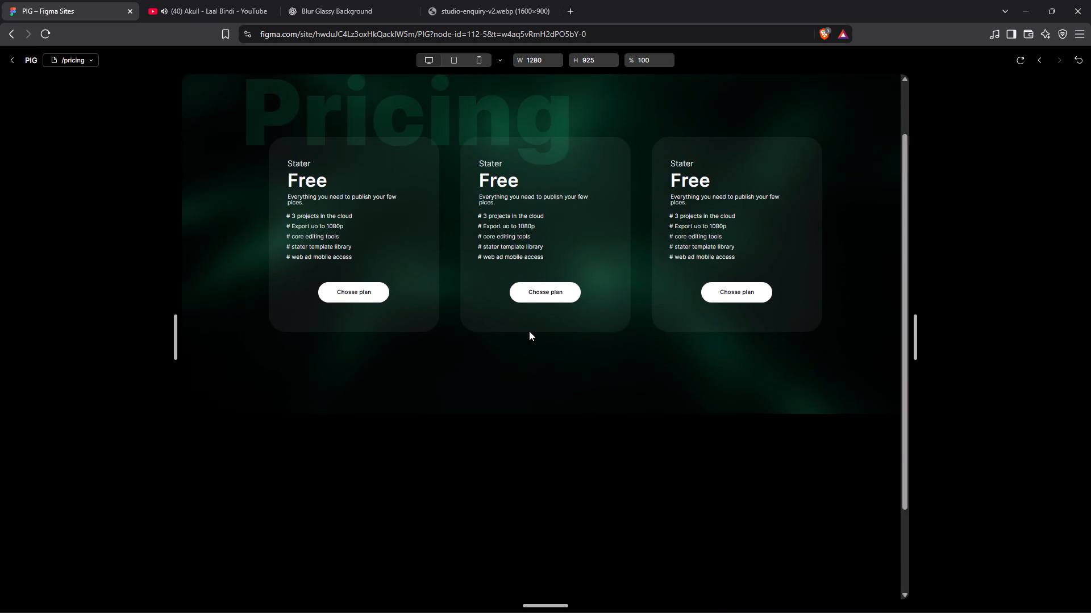
{"action": "scroll", "coordinate": [529, 331], "scroll_direction": "right", "scroll_amount": 1}
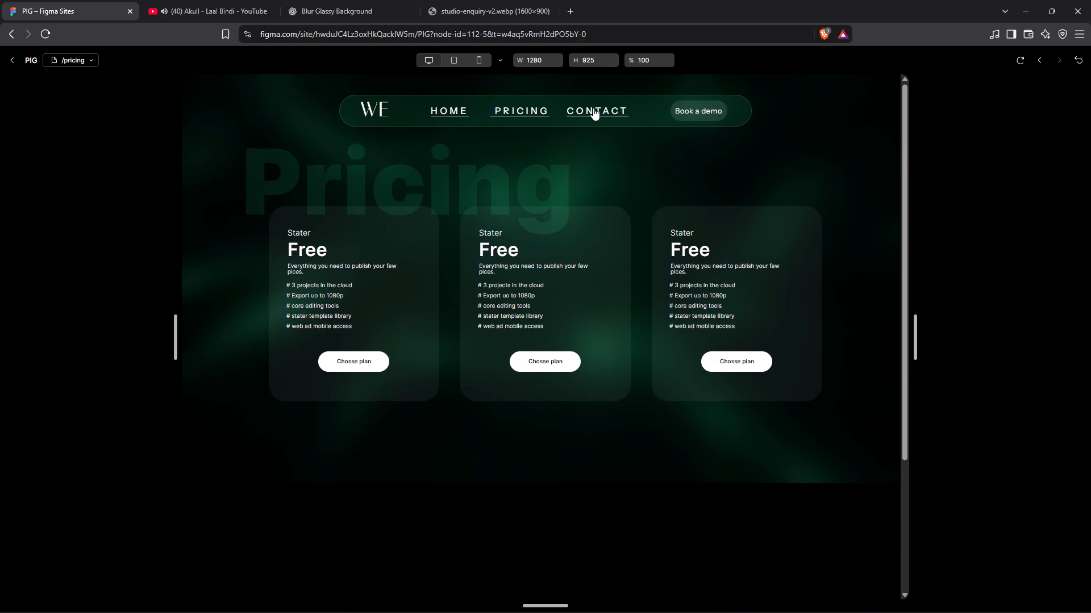
{"action": "left_click", "coordinate": [593, 108]}
{"action": "scroll", "coordinate": [468, 422], "scroll_direction": "right", "scroll_amount": 1}
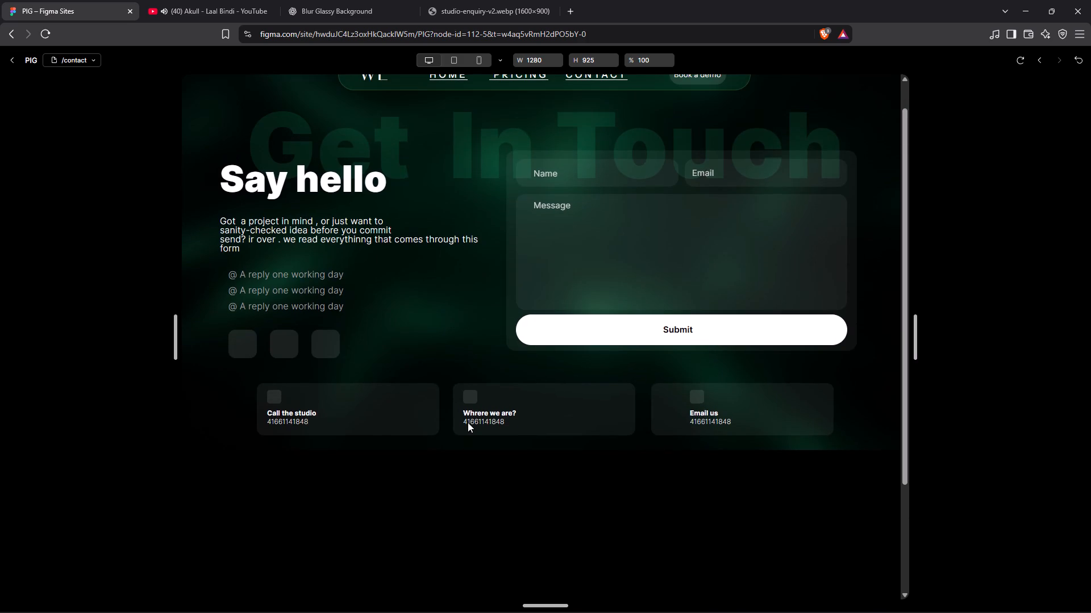
{"action": "scroll", "coordinate": [468, 422], "scroll_direction": "up", "scroll_amount": 3}
{"action": "scroll", "coordinate": [468, 422], "scroll_direction": "right", "scroll_amount": 1}
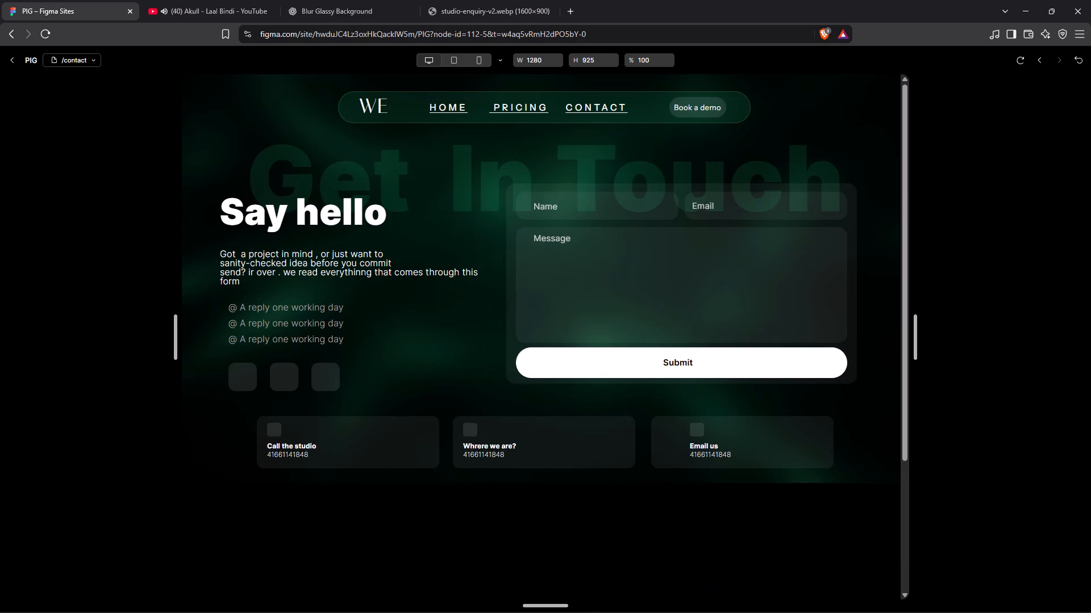
Test the PRICING and HOME links starting from /contact, look through /new-one again and exit the preview.
{"action": "left_click", "coordinate": [523, 104]}
{"action": "left_click", "coordinate": [455, 114]}
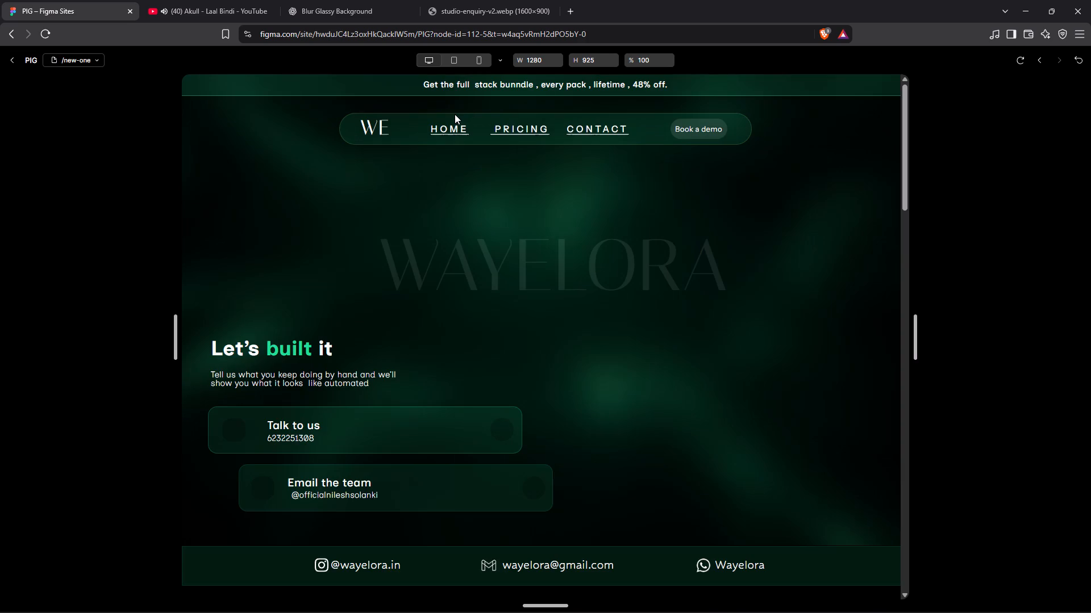
{"action": "scroll", "coordinate": [412, 411], "scroll_direction": "down", "scroll_amount": 20}
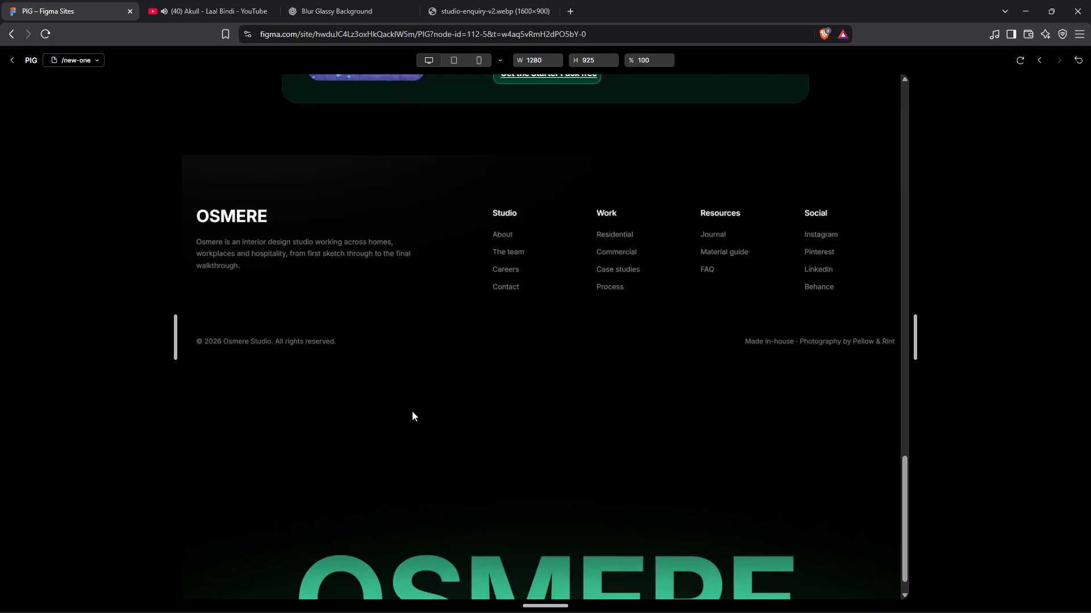
{"action": "scroll", "coordinate": [412, 411], "scroll_direction": "down", "scroll_amount": 4}
{"action": "scroll", "coordinate": [412, 411], "scroll_direction": "up", "scroll_amount": 15}
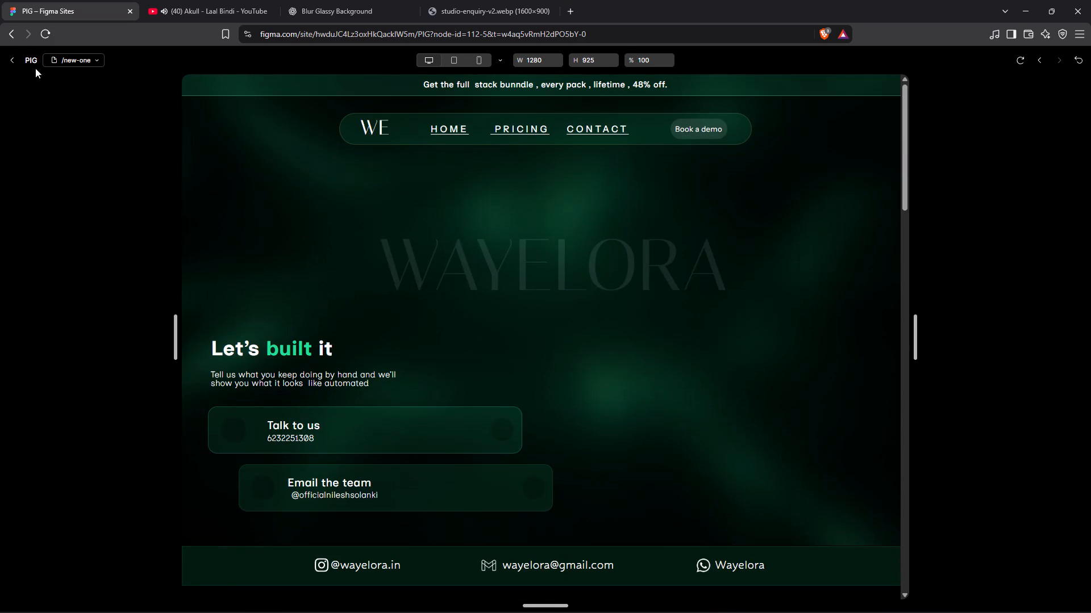
{"action": "left_click", "coordinate": [15, 55]}
{"action": "left_click", "coordinate": [216, 209]}
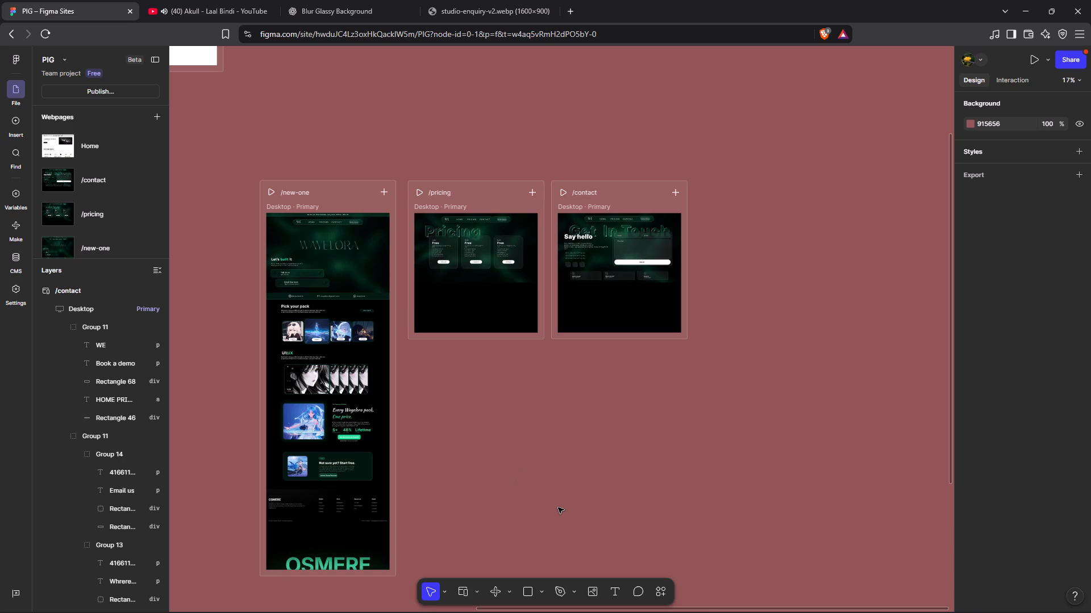
Switch to the YouTube tab with the music video.
{"action": "left_click", "coordinate": [222, 0]}
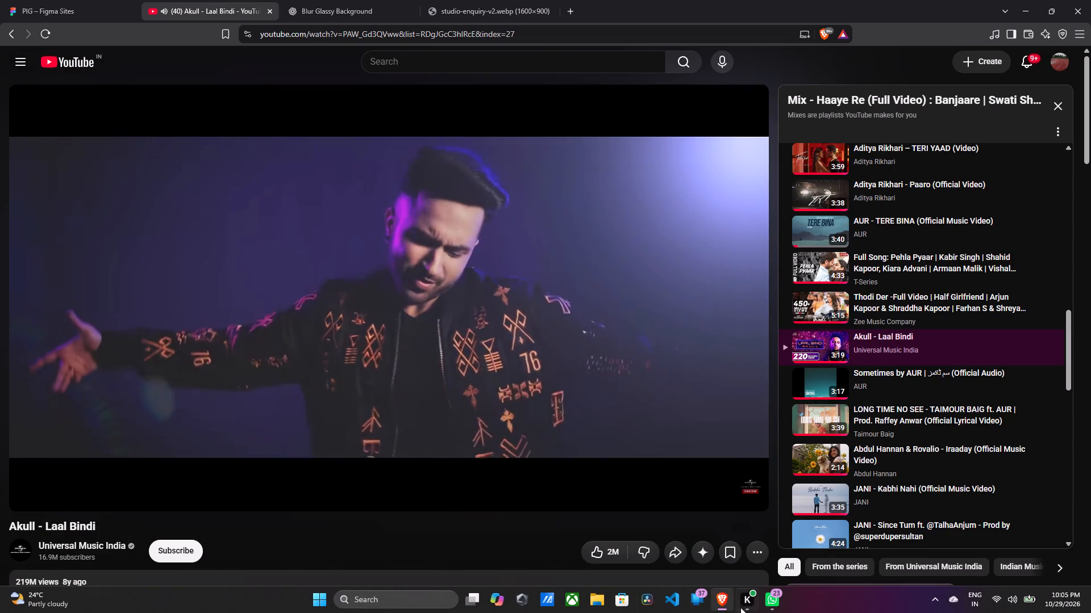